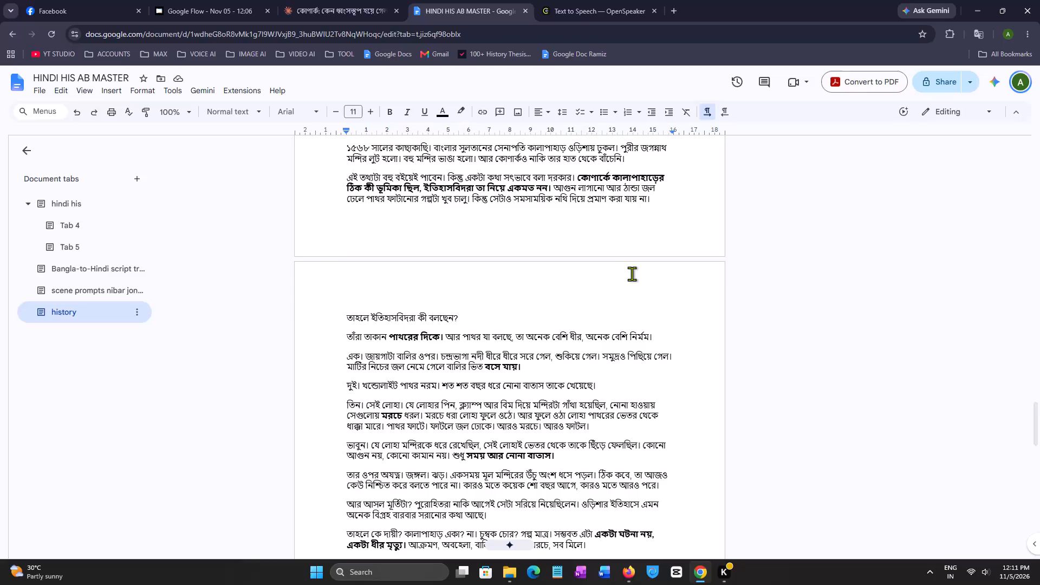
Go back through the Konark script to its beginning and read the length, language and voiceover notes and the pre-shoot checks.
scroll(524, 378, "up", 3)
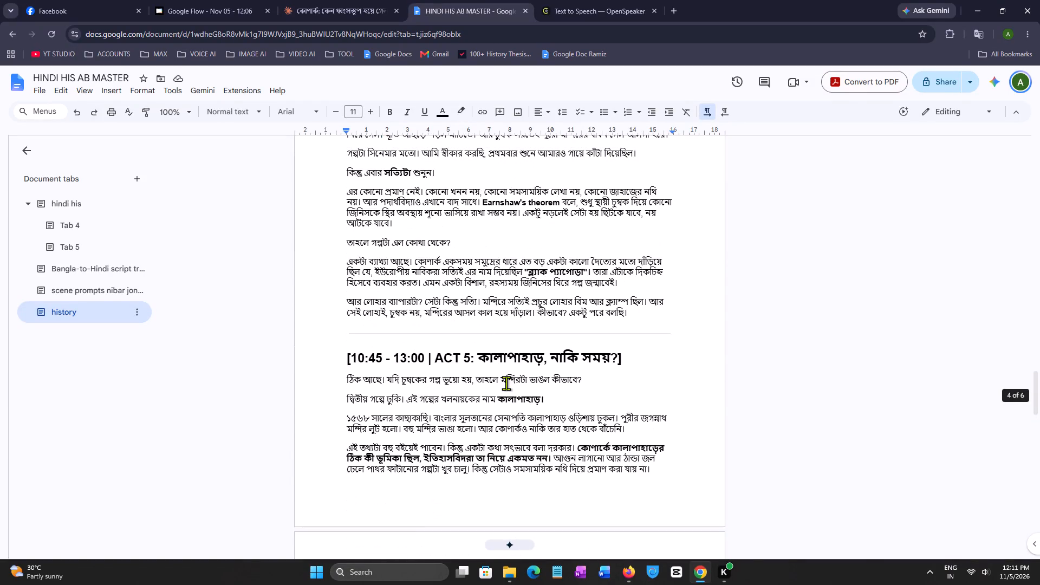
scroll(506, 383, "up", 15)
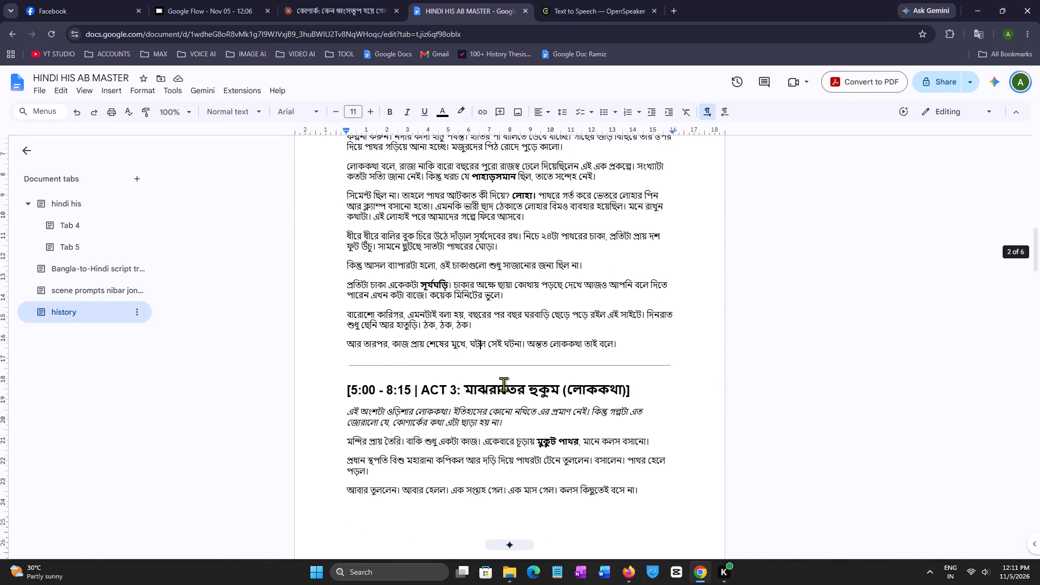
scroll(503, 384, "up", 1)
scroll(450, 302, "up", 3)
scroll(427, 349, "up", 3)
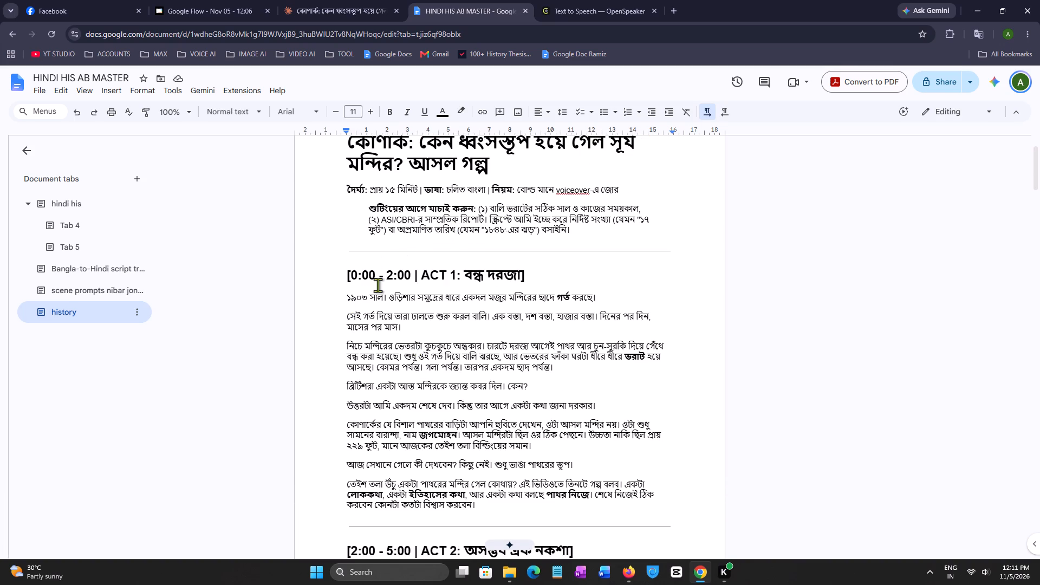
left_click_drag(498, 207, 522, 209)
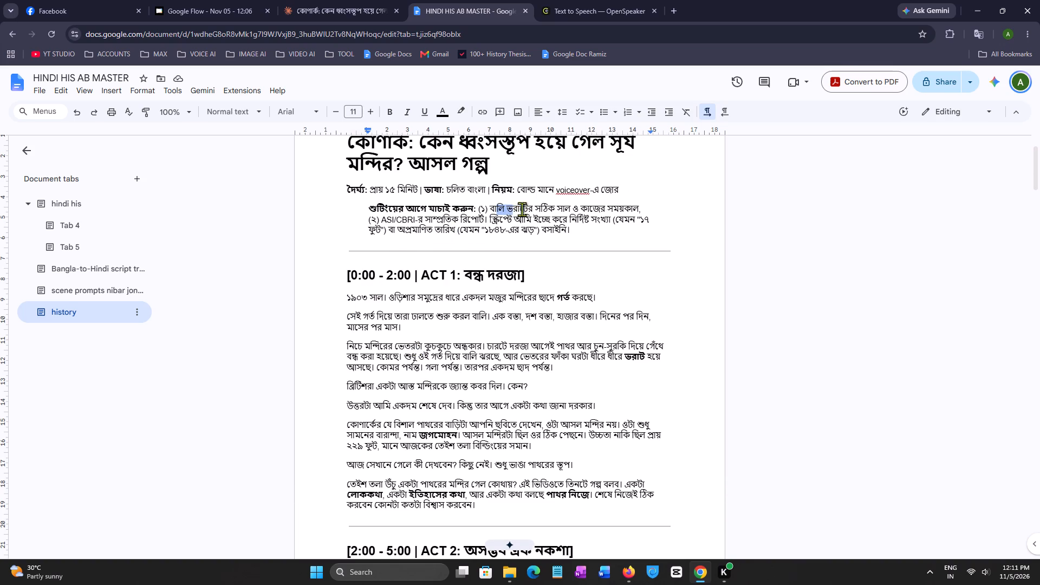
left_click_drag(522, 209, 630, 207)
left_click(380, 189)
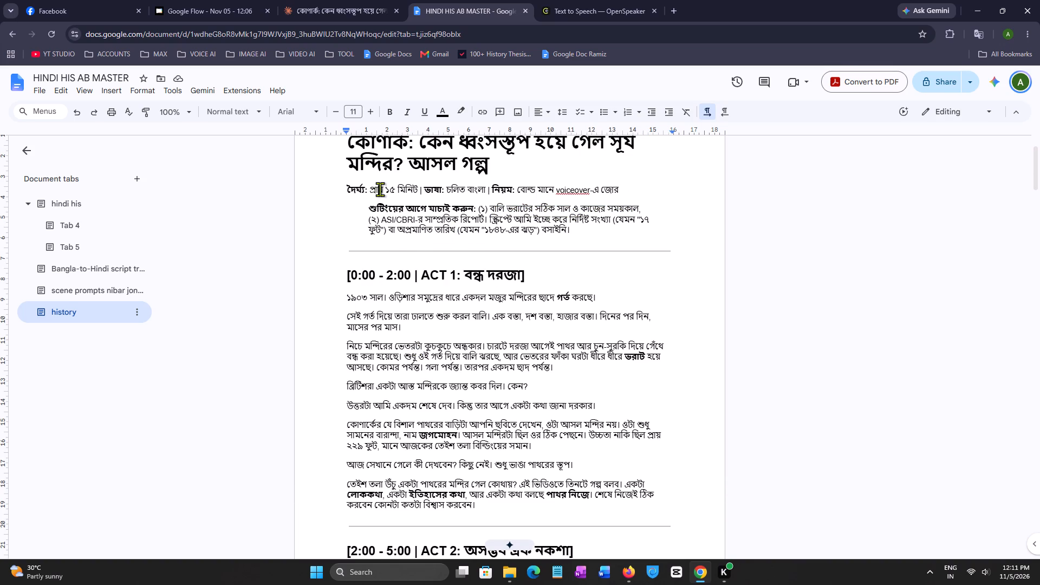
left_click_drag(531, 185, 580, 188)
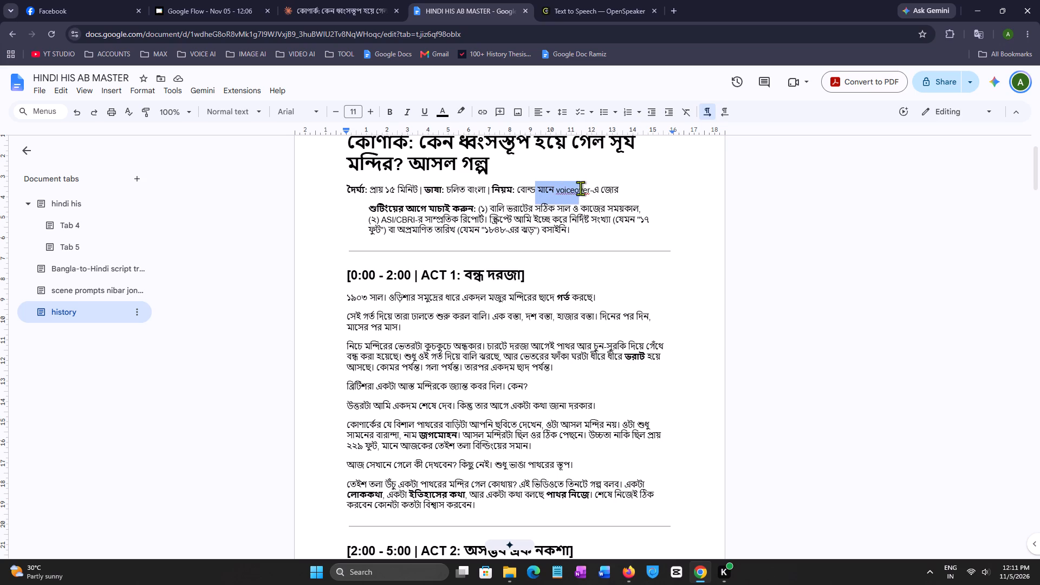
left_click_drag(580, 188, 621, 188)
left_click(635, 193)
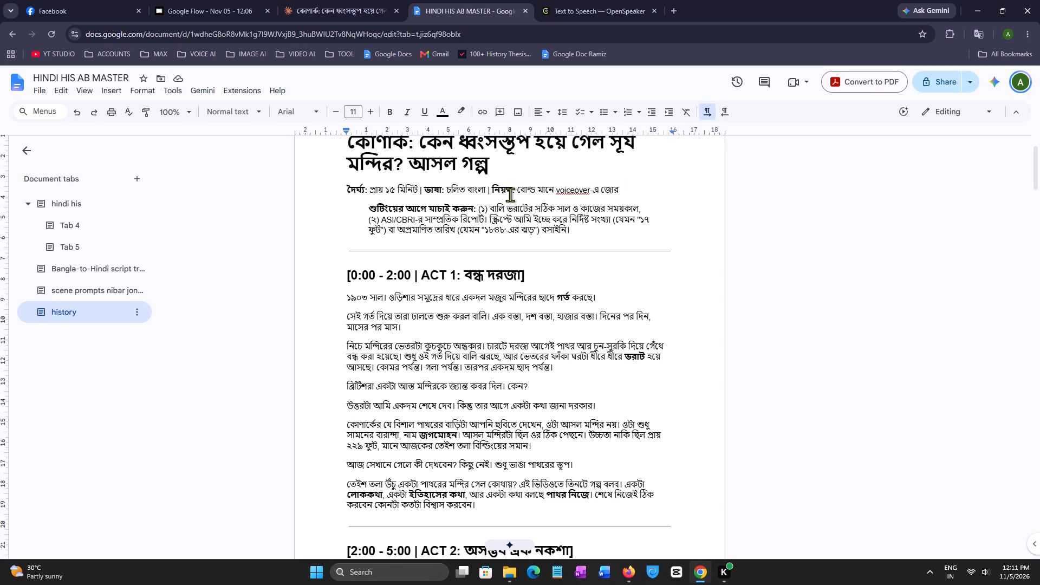
left_click_drag(520, 190, 601, 190)
left_click(641, 188)
Look through Act 1 and Act 2 of the Konark script, up to the start of Act 3.
scroll(606, 298, "down", 1)
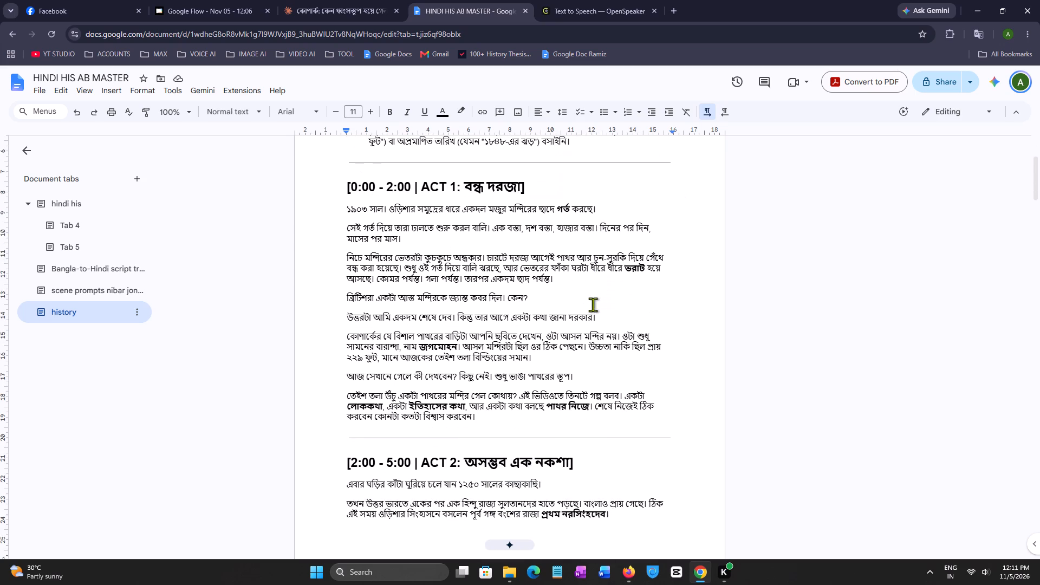
scroll(586, 304, "down", 2)
scroll(580, 307, "up", 3)
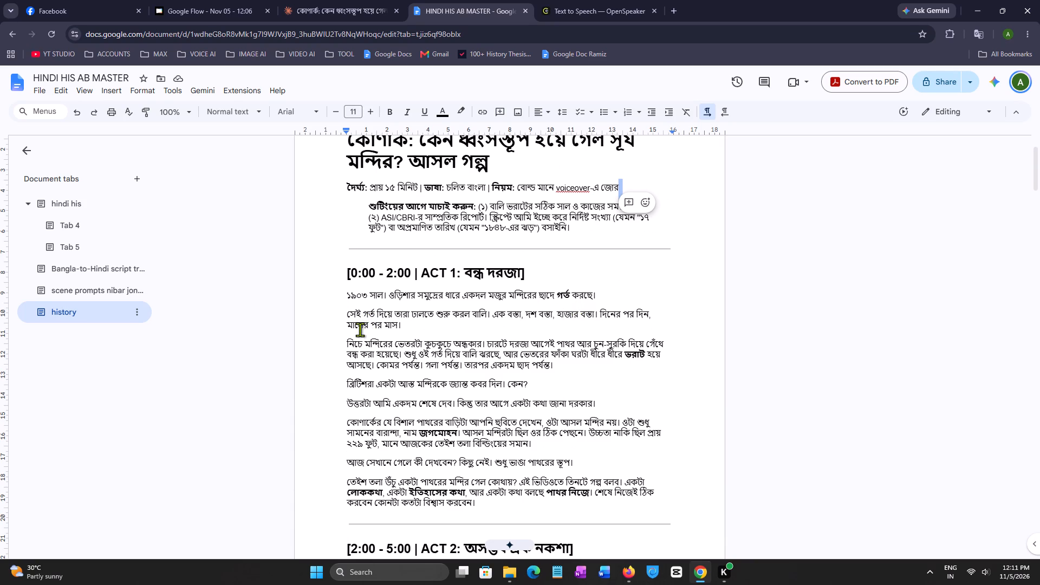
scroll(360, 332, "down", 2)
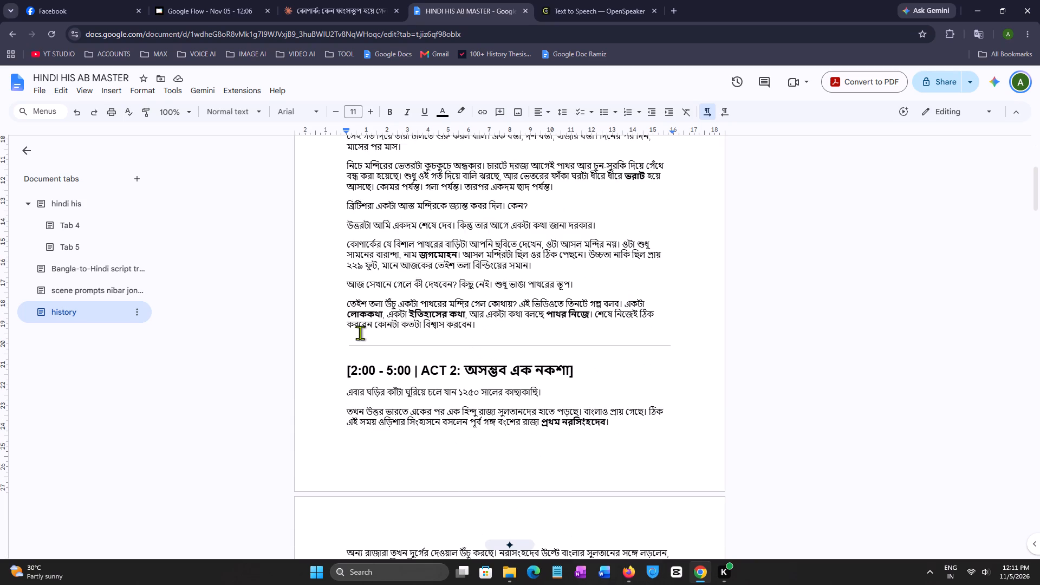
scroll(363, 333, "down", 6)
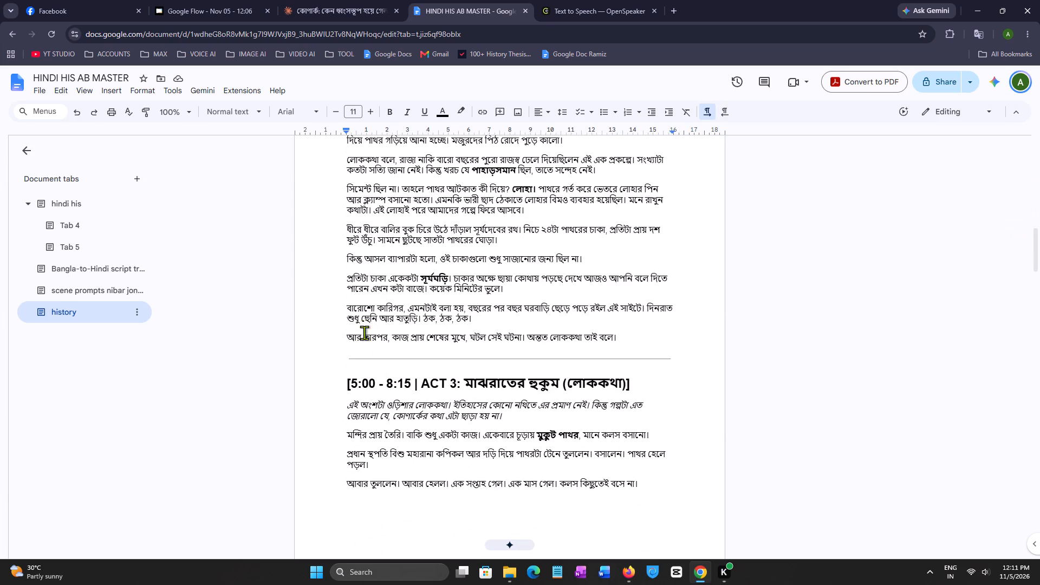
scroll(364, 333, "down", 1)
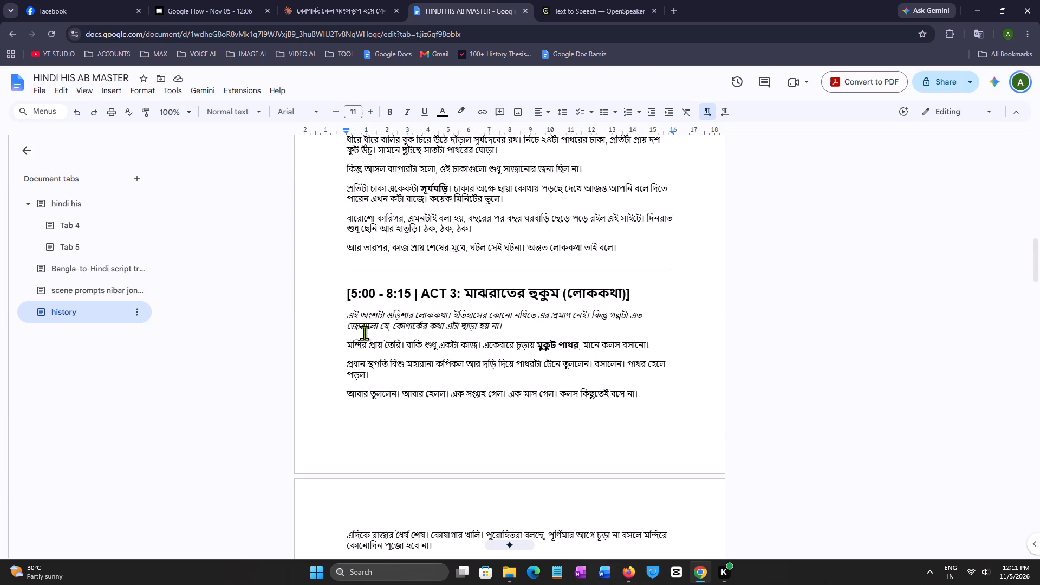
Examine the italic folklore note and the opening paragraphs under the Act 3 heading (5:00 - 8:15).
left_click_drag(347, 309, 435, 316)
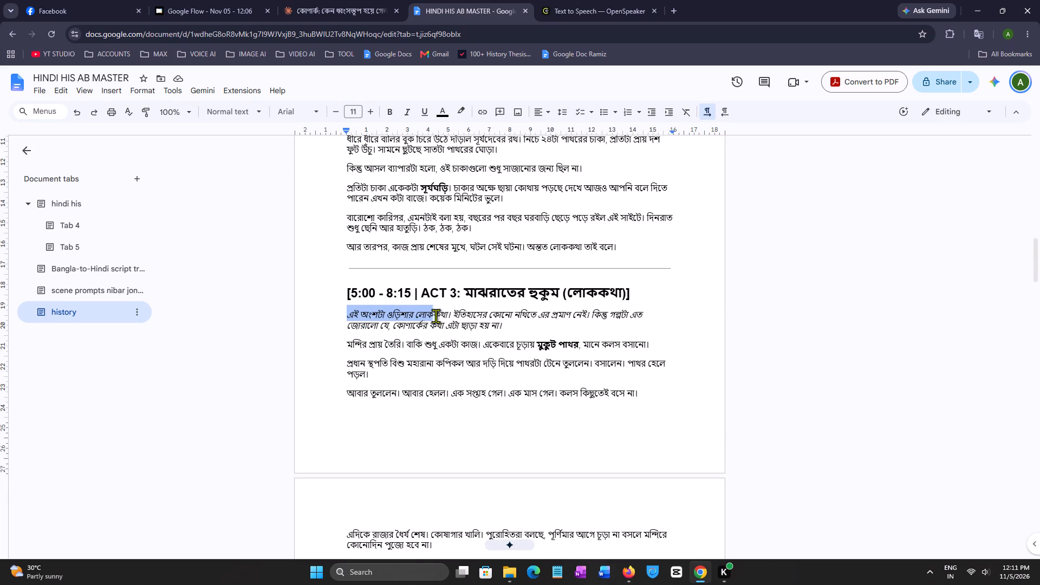
left_click_drag(435, 316, 438, 316)
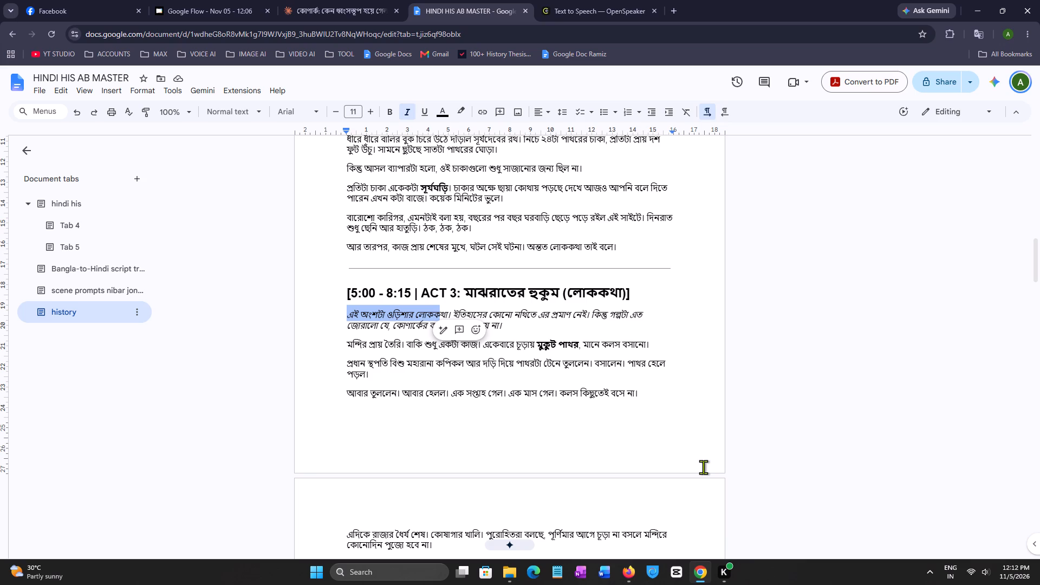
left_click(467, 433)
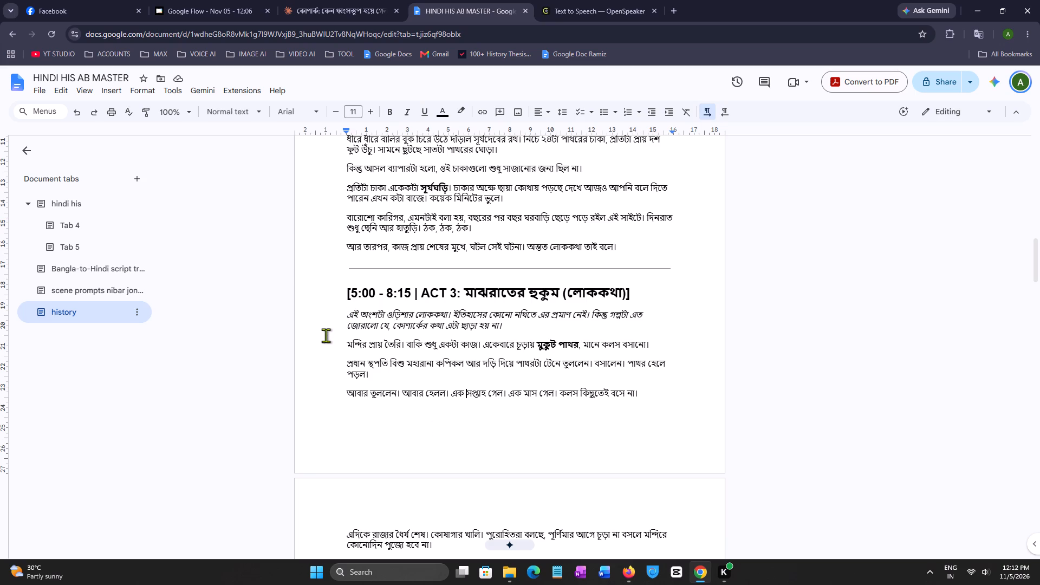
scroll(522, 270, "down", 2)
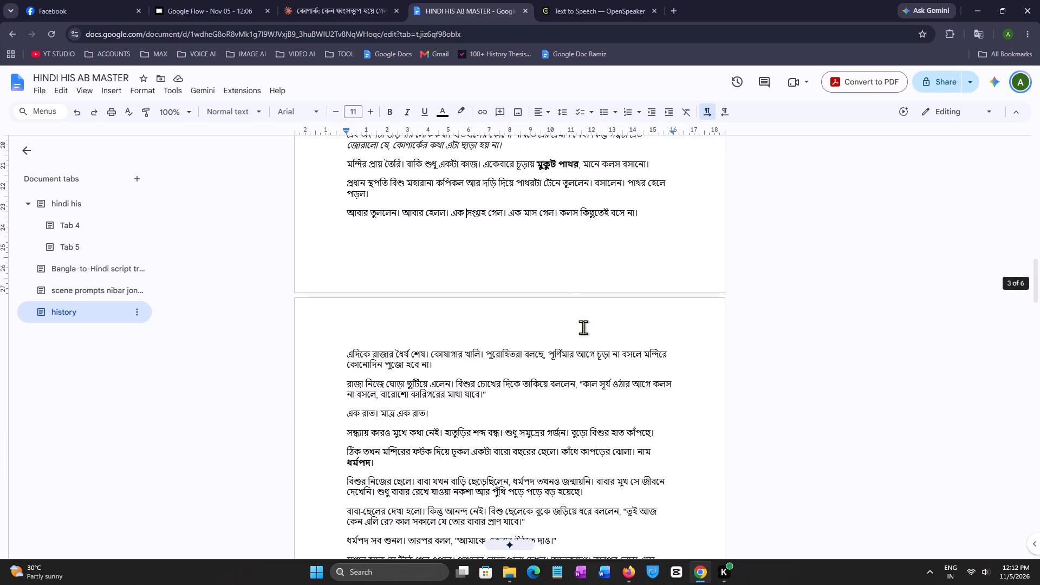
scroll(534, 280, "up", 2)
left_click_drag(348, 314, 419, 376)
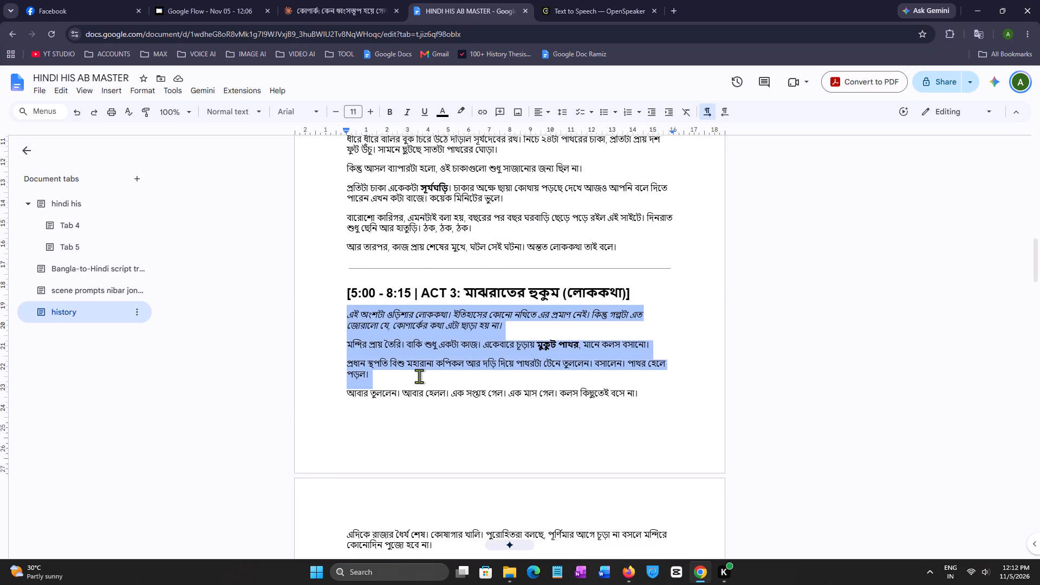
left_click_drag(419, 376, 422, 378)
left_click(311, 346)
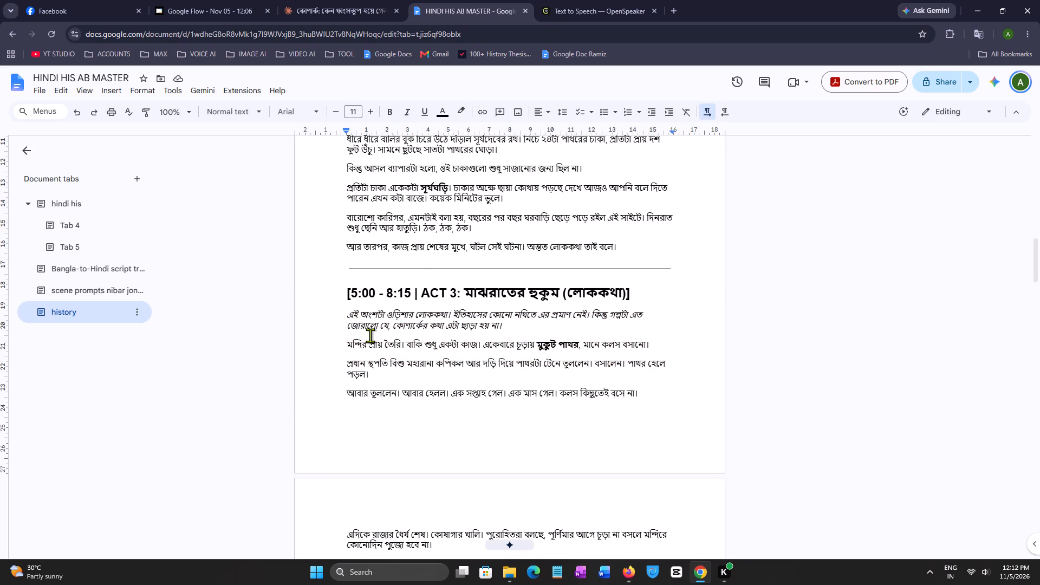
scroll(370, 335, "down", 2)
scroll(370, 335, "up", 1)
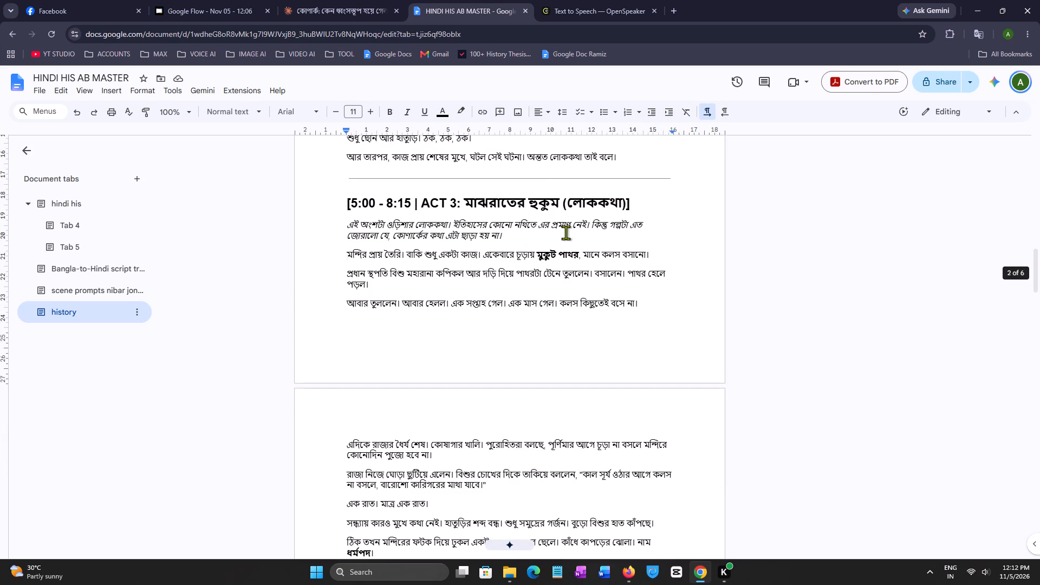
left_click_drag(647, 224, 623, 226)
left_click_drag(345, 240, 381, 240)
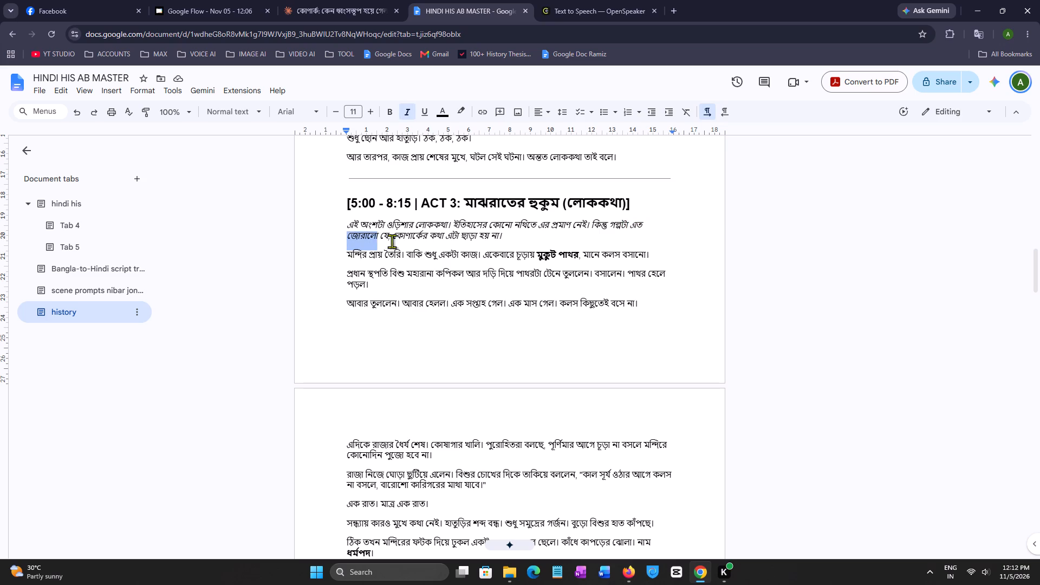
left_click_drag(505, 238, 482, 238)
left_click(336, 234)
left_click_drag(344, 226, 593, 556)
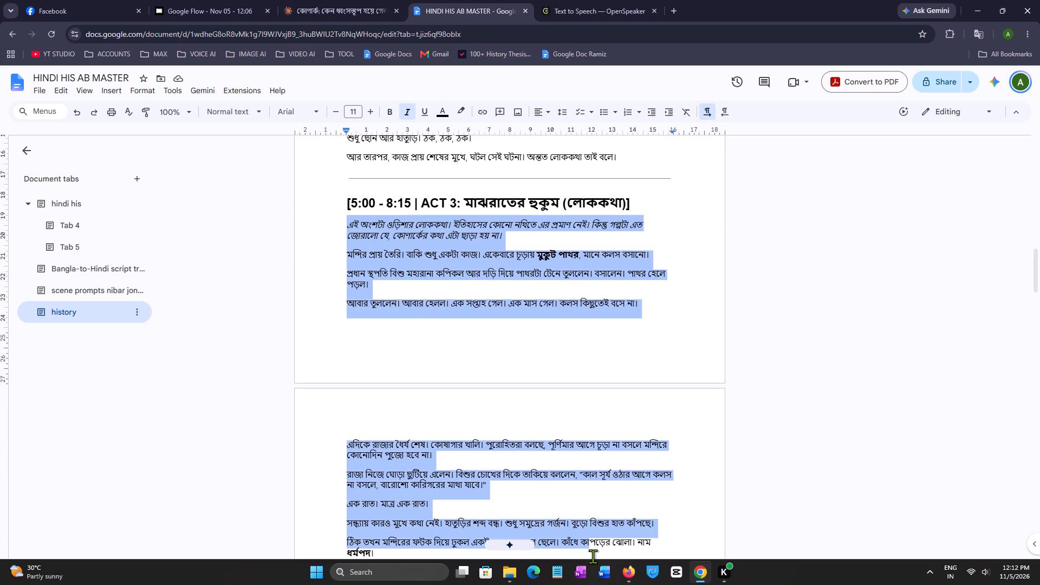
left_click_drag(593, 556, 587, 343)
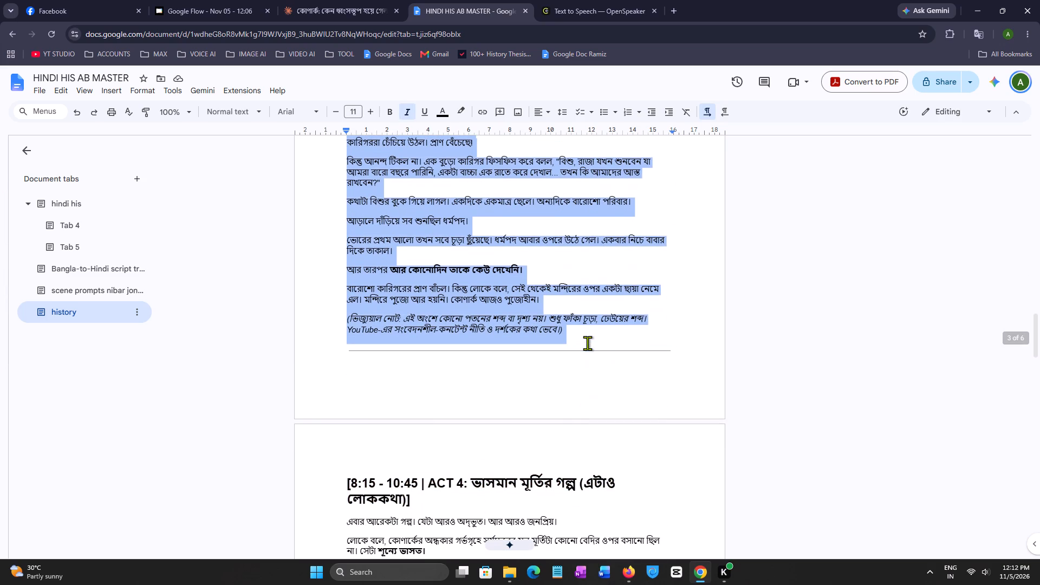
left_click_drag(587, 343, 568, 297)
right_click(413, 288)
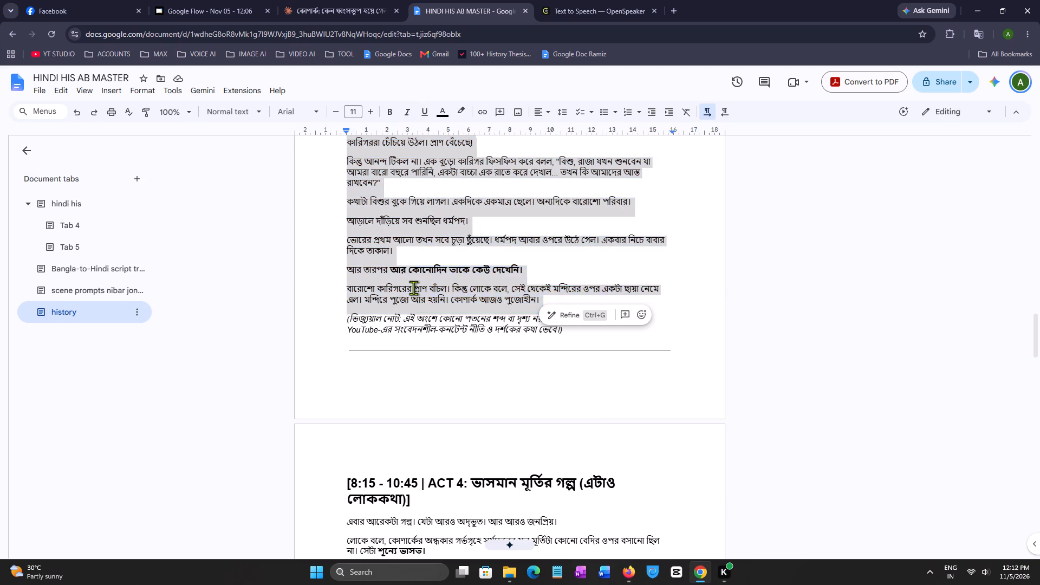
left_click(440, 271)
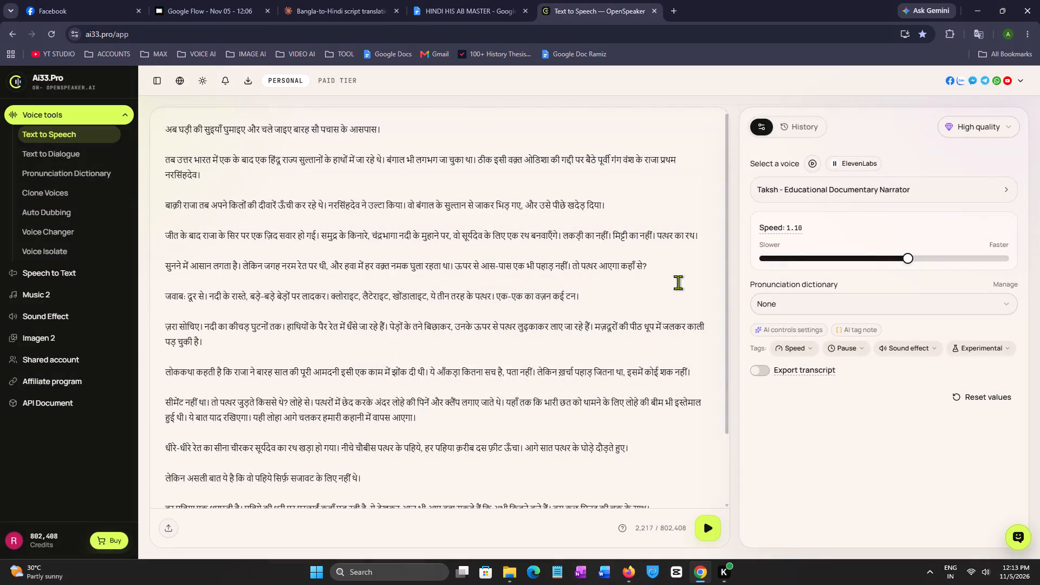
scroll(557, 316, "down", 2)
scroll(511, 436, "down", 1)
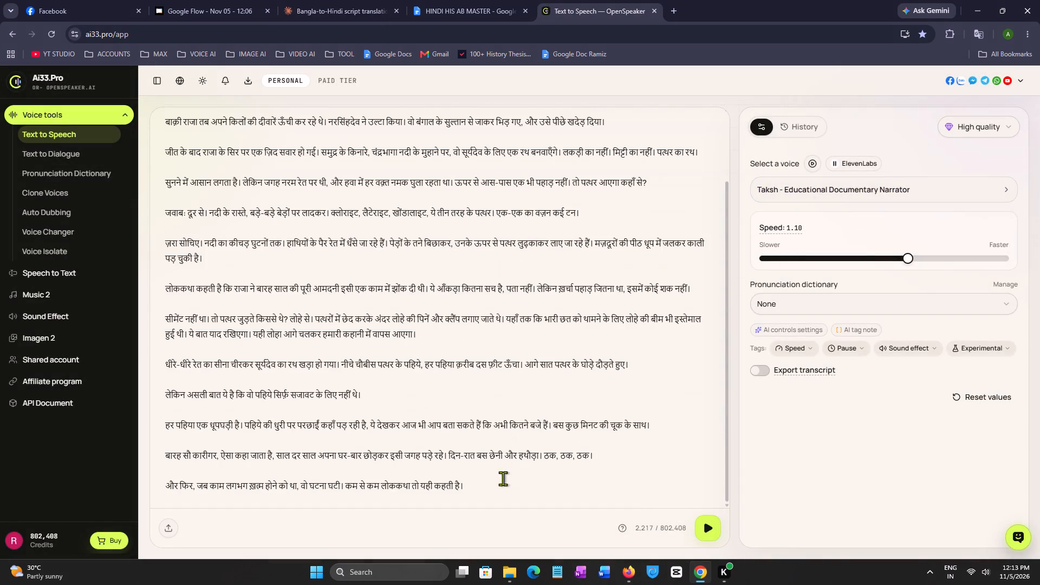
left_click(479, 484)
left_click_drag(479, 484, 156, 114)
scroll(394, 358, "down", 4)
scroll(386, 368, "up", 3)
scroll(304, 274, "down", 4)
scroll(321, 297, "up", 2)
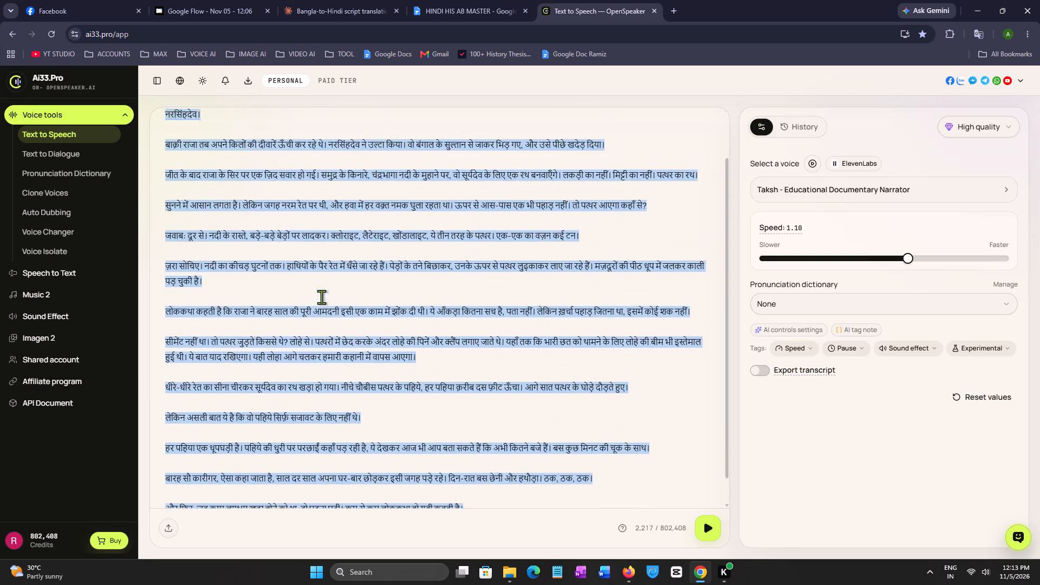
scroll(321, 297, "up", 2)
right_click(297, 234)
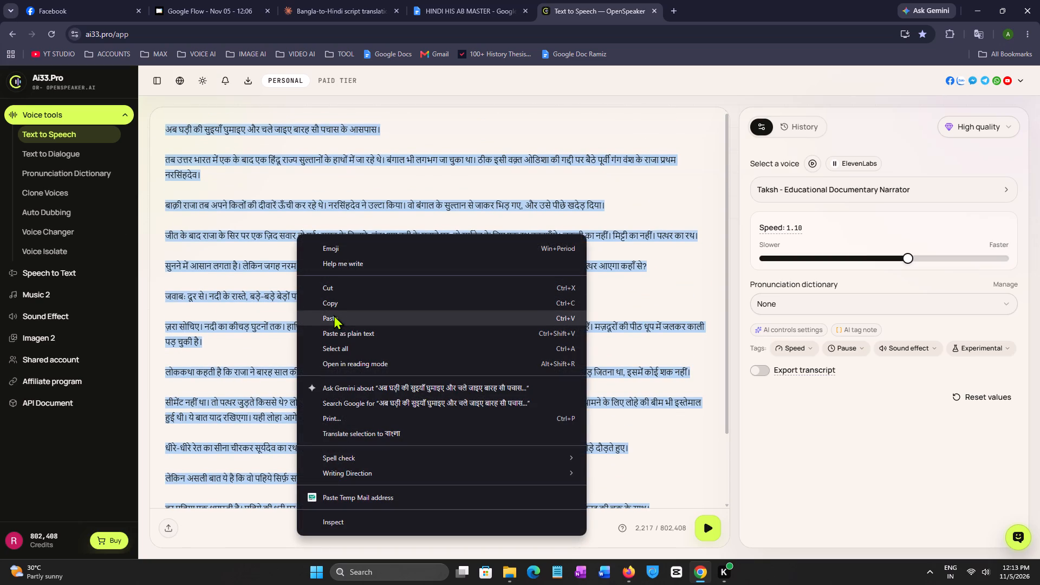
left_click(333, 316)
Check the pasted Act 3 text through to its last line and generate its speech with the Taksh - Educational Documentary Narrator voice.
scroll(288, 308, "up", 3)
scroll(238, 286, "up", 1)
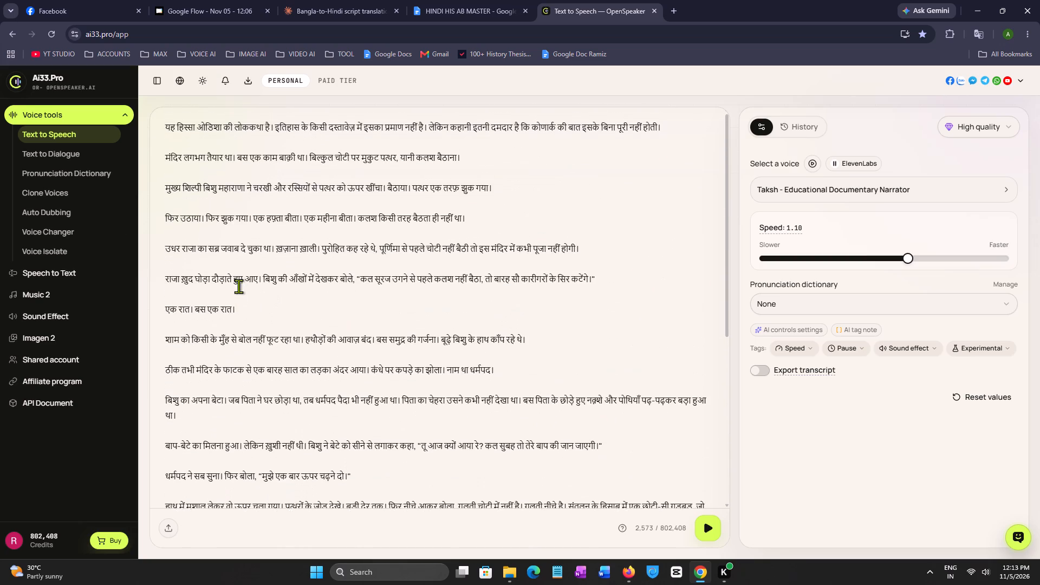
scroll(242, 286, "up", 2)
scroll(258, 288, "down", 8)
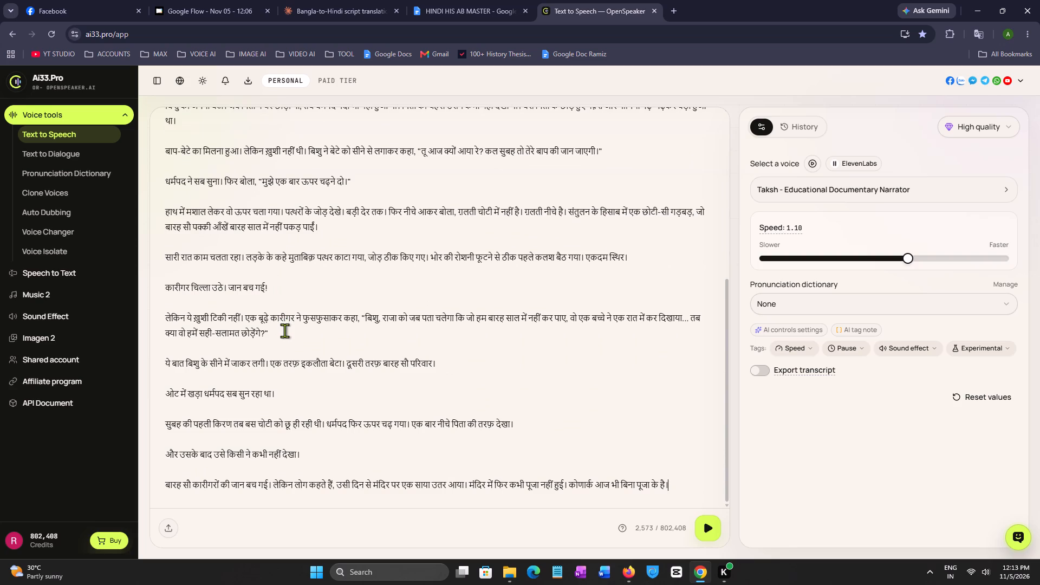
left_click(708, 531)
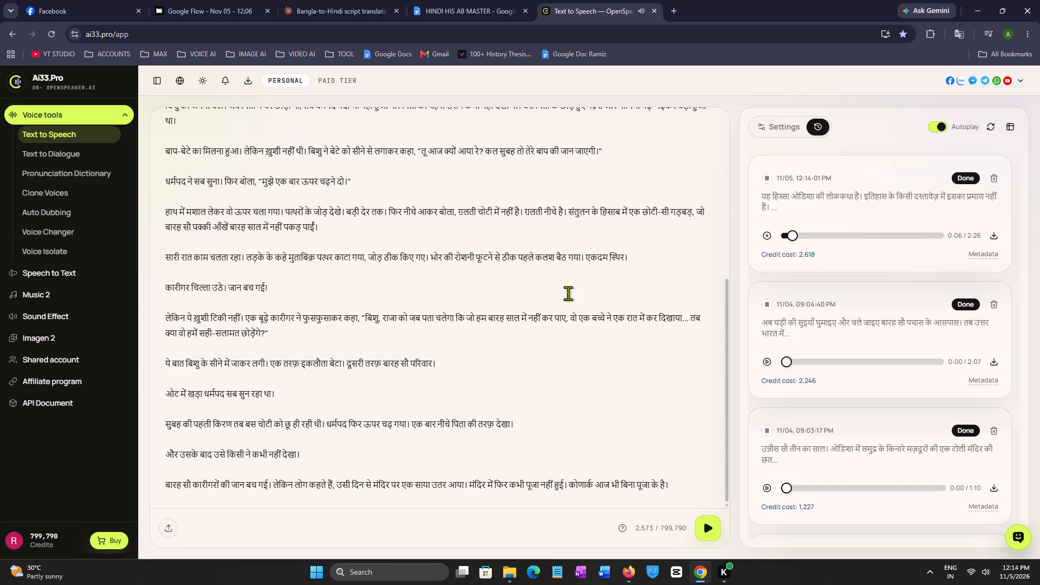
Download the generated Act 3 audio as an MP3 named "voice 3" in the Konark temple folder.
left_click(991, 233)
left_click(954, 282)
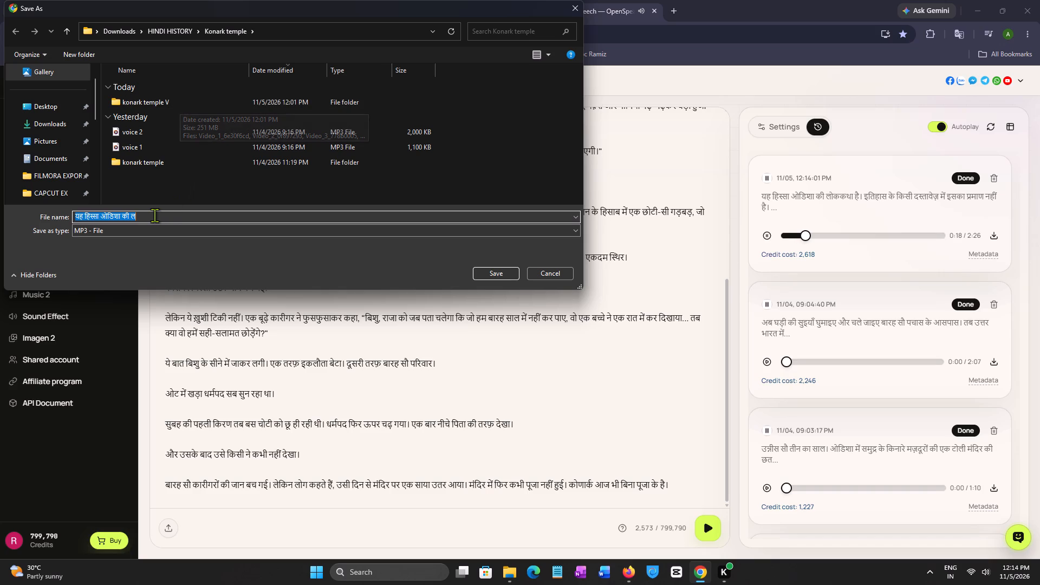
type("voice 3")
key("Return")
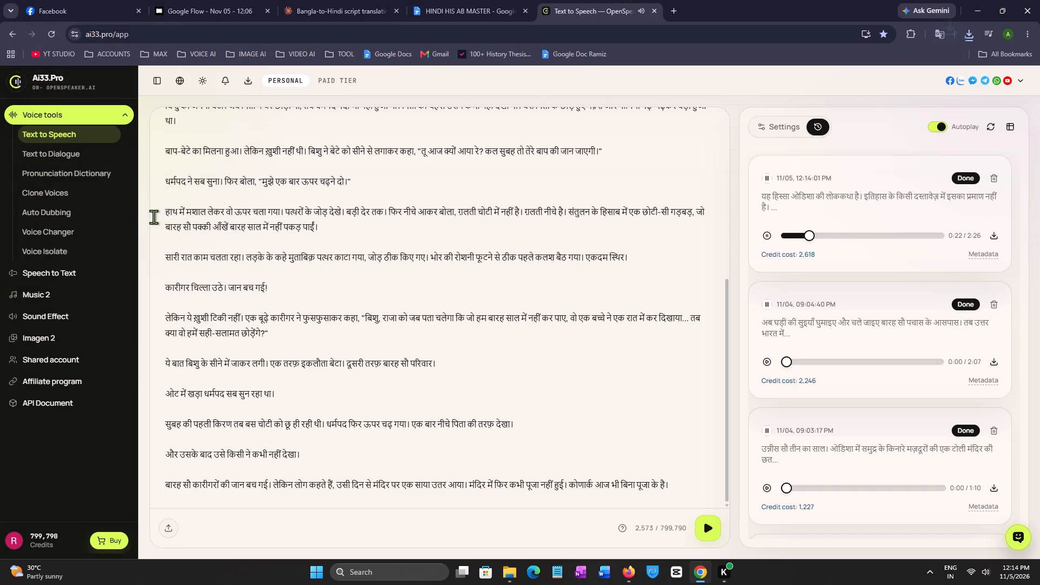
In the HINDI HIS AB MASTER document, copy the whole Act 4 narration (8:15 - 10:45), from below its heading through the last paragraph before Act 5.
left_click(471, 5)
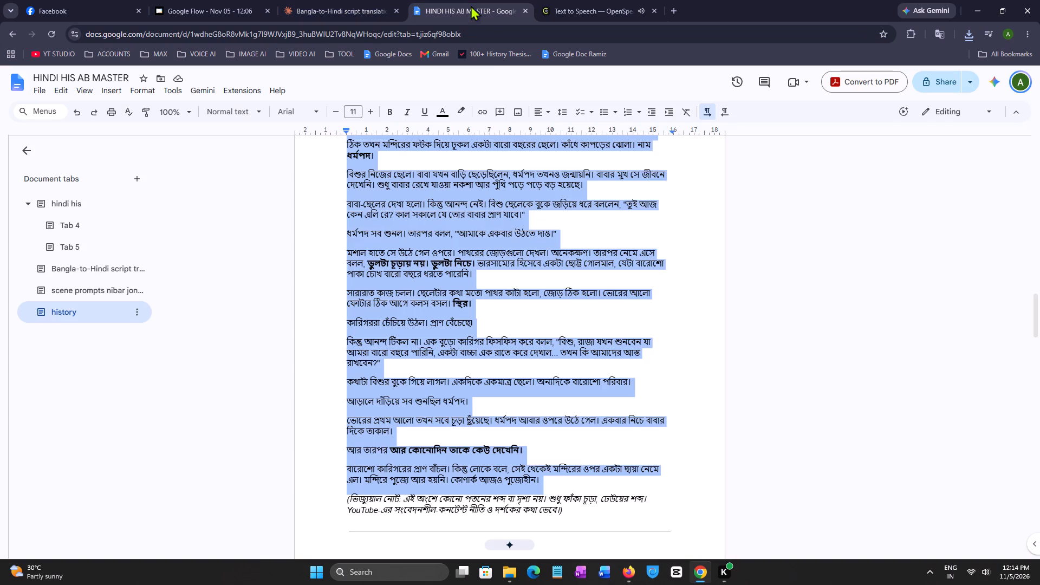
scroll(530, 280, "down", 5)
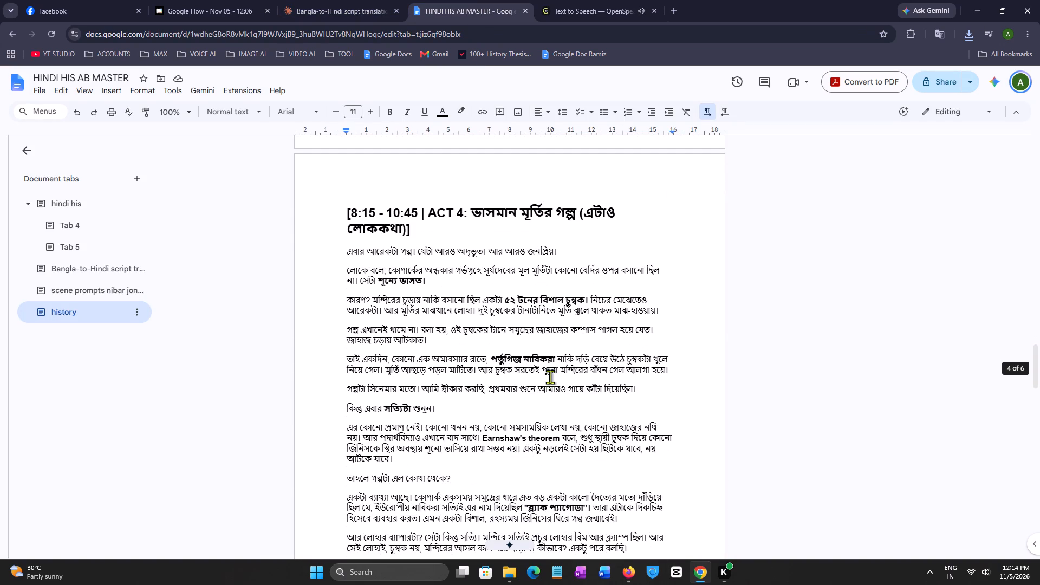
left_click_drag(348, 252, 490, 537)
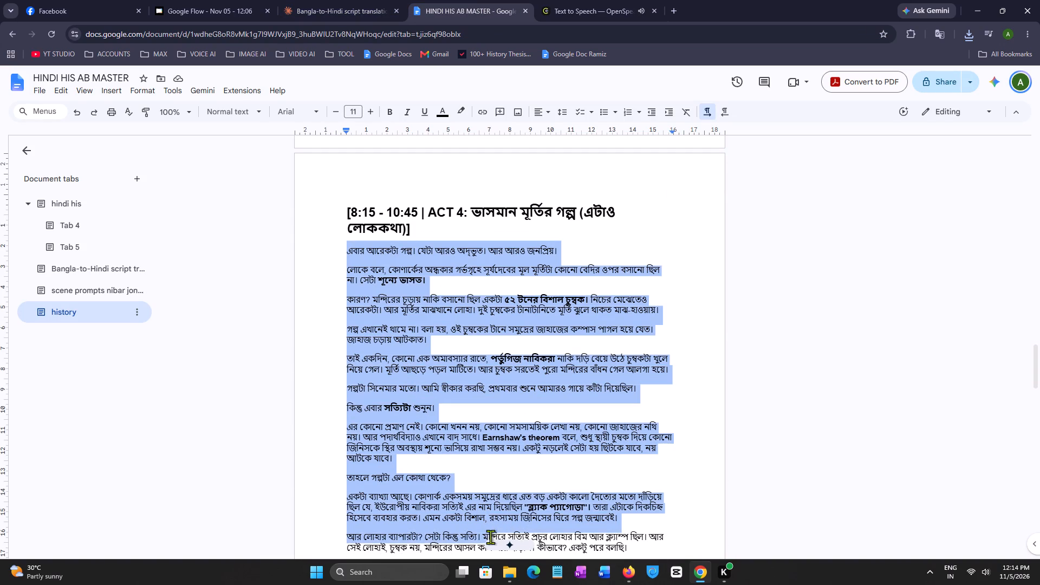
left_click_drag(490, 537, 446, 395)
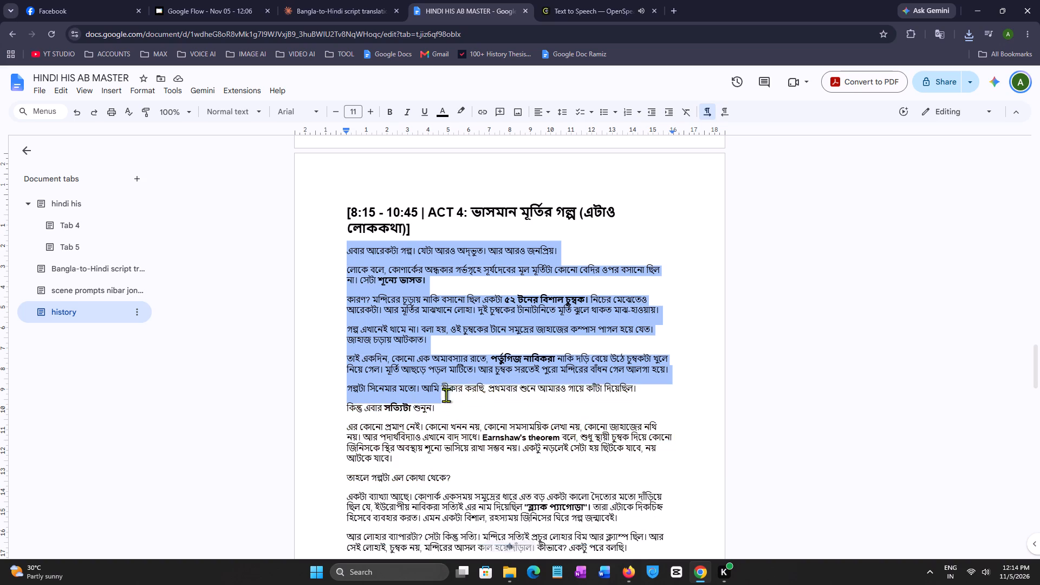
left_click_drag(446, 395, 667, 563)
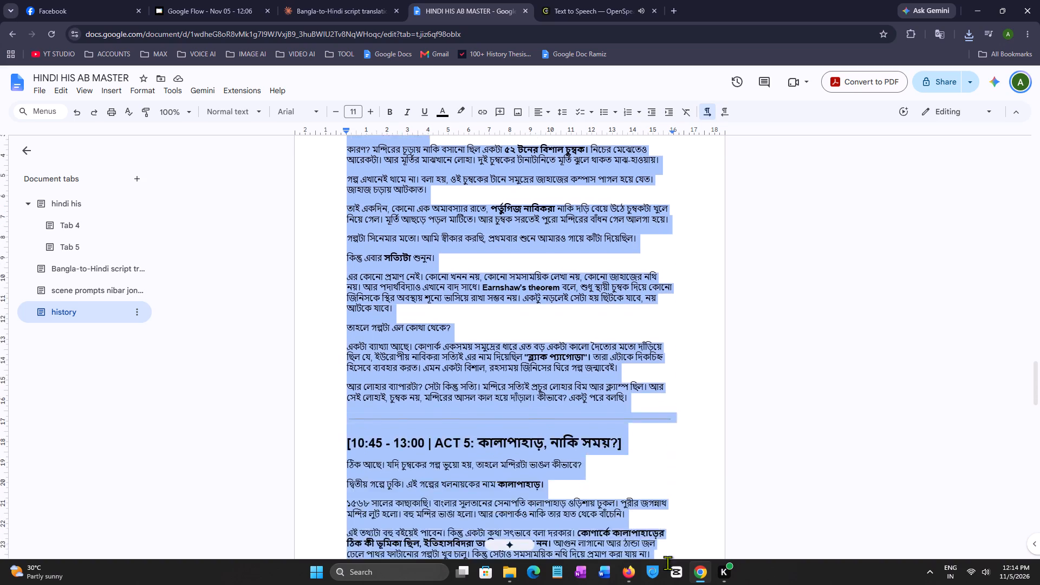
left_click_drag(667, 563, 638, 200)
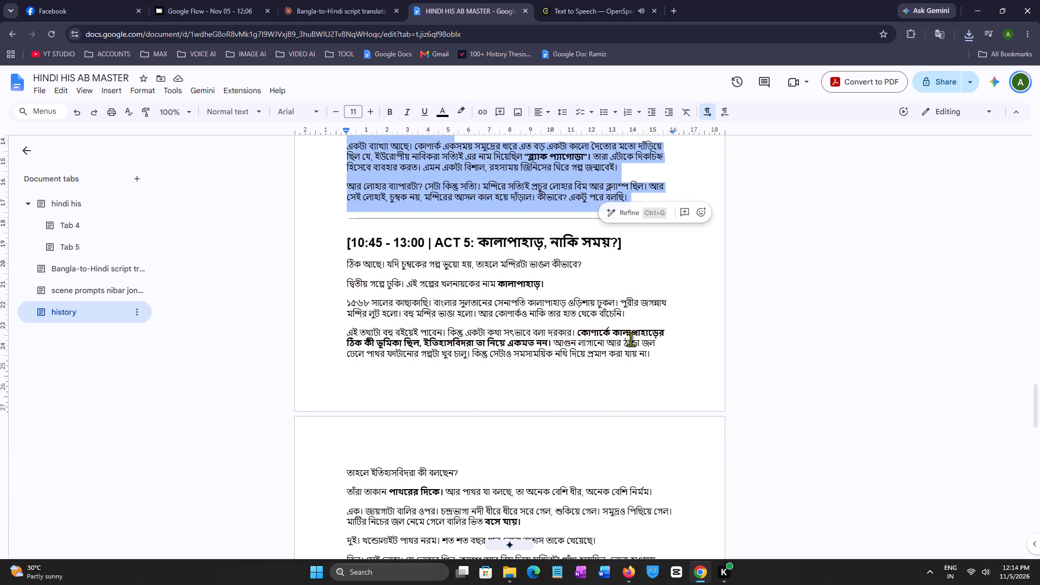
scroll(626, 346, "up", 1)
scroll(557, 374, "up", 2)
scroll(470, 388, "up", 1)
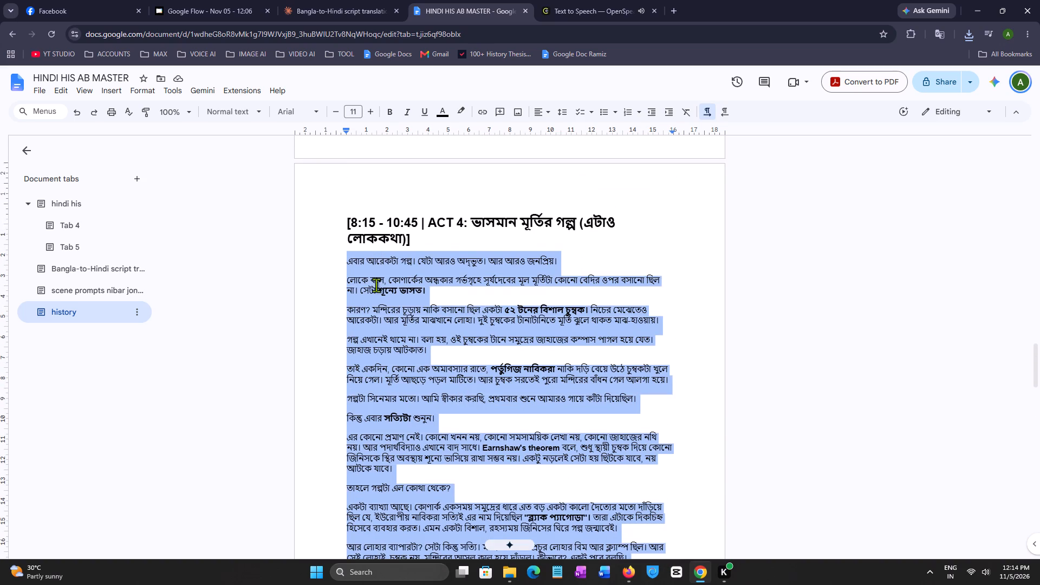
scroll(413, 368, "down", 2)
scroll(428, 259, "up", 1)
right_click(412, 301)
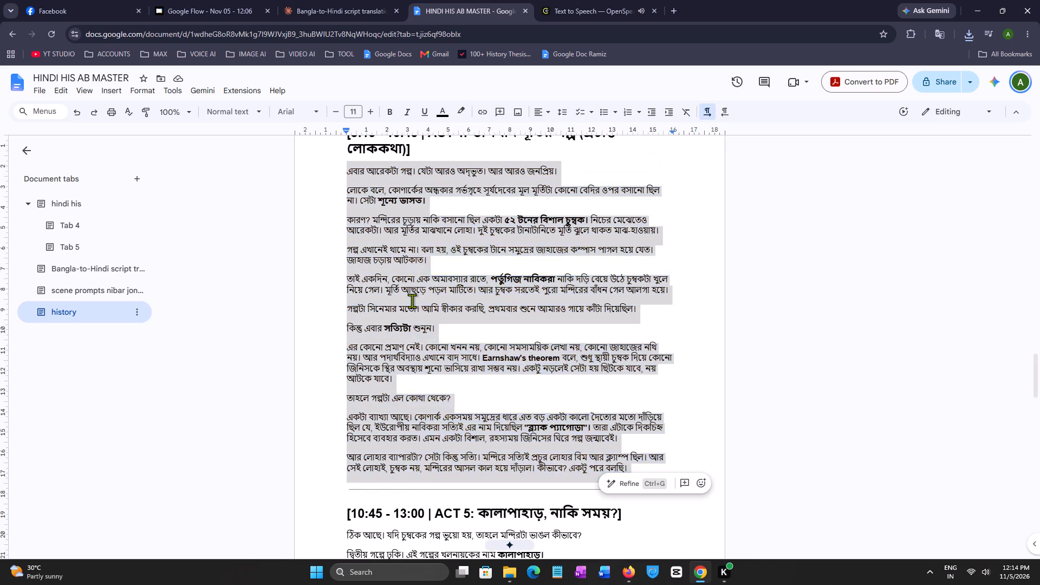
left_click(453, 276)
scroll(594, 365, "down", 2)
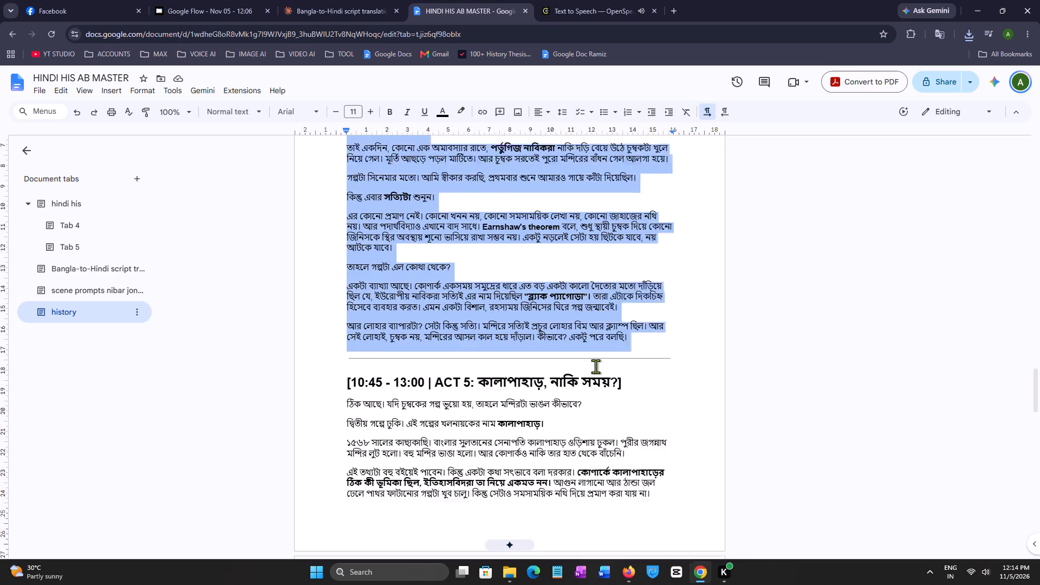
scroll(595, 366, "up", 2)
scroll(595, 369, "down", 2)
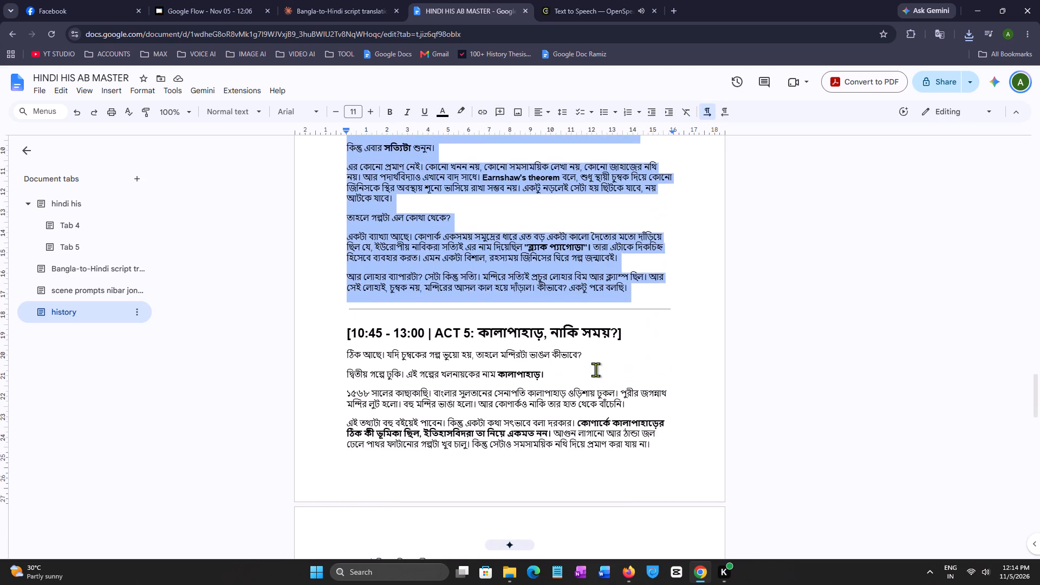
scroll(595, 369, "up", 2)
right_click(405, 293)
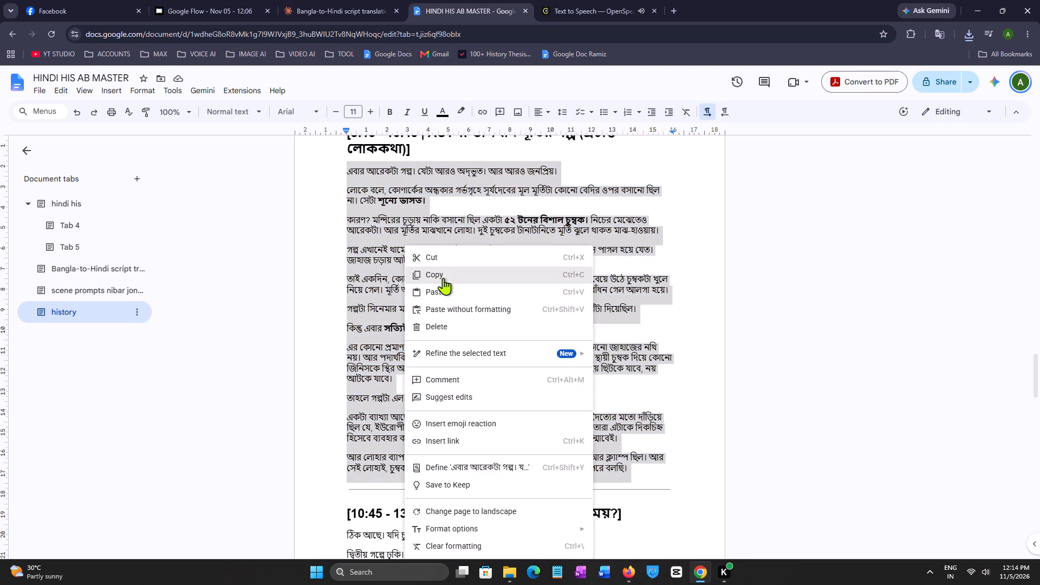
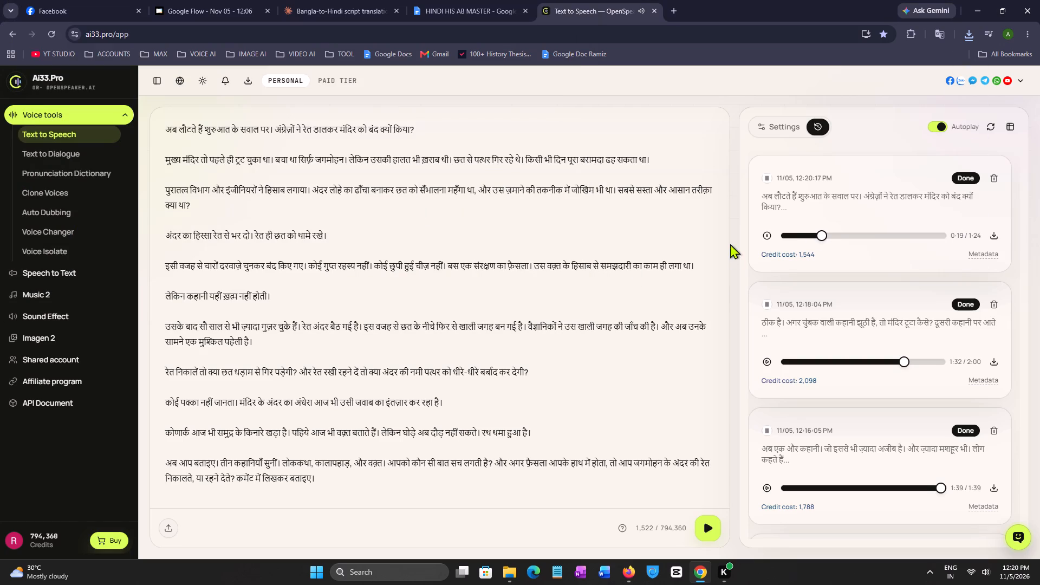
Pause the Act 6 audio playback and close the OpenSpeaker page.
scroll(671, 246, "up", 1)
left_click(771, 236)
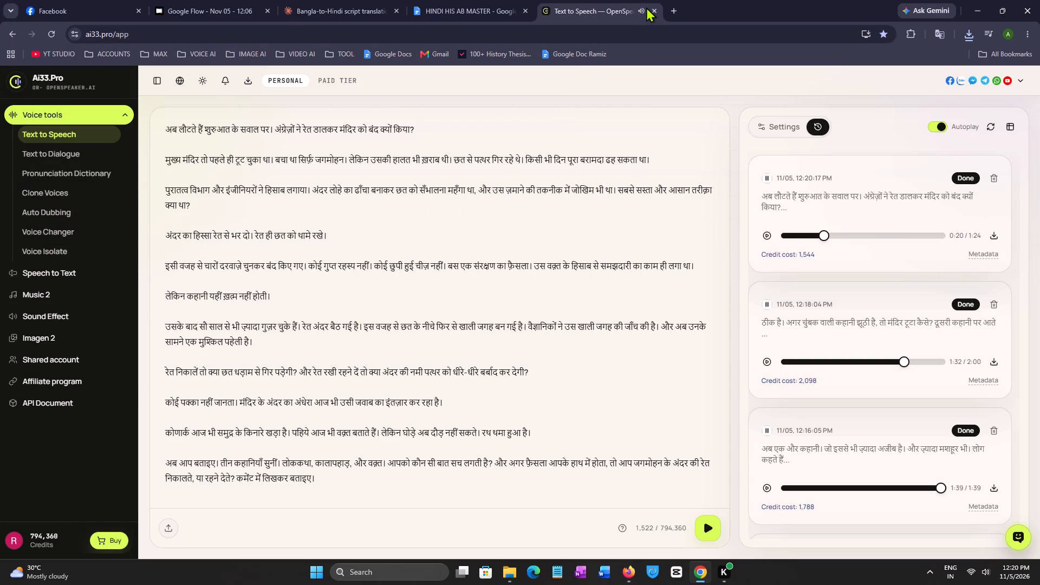
left_click(655, 7)
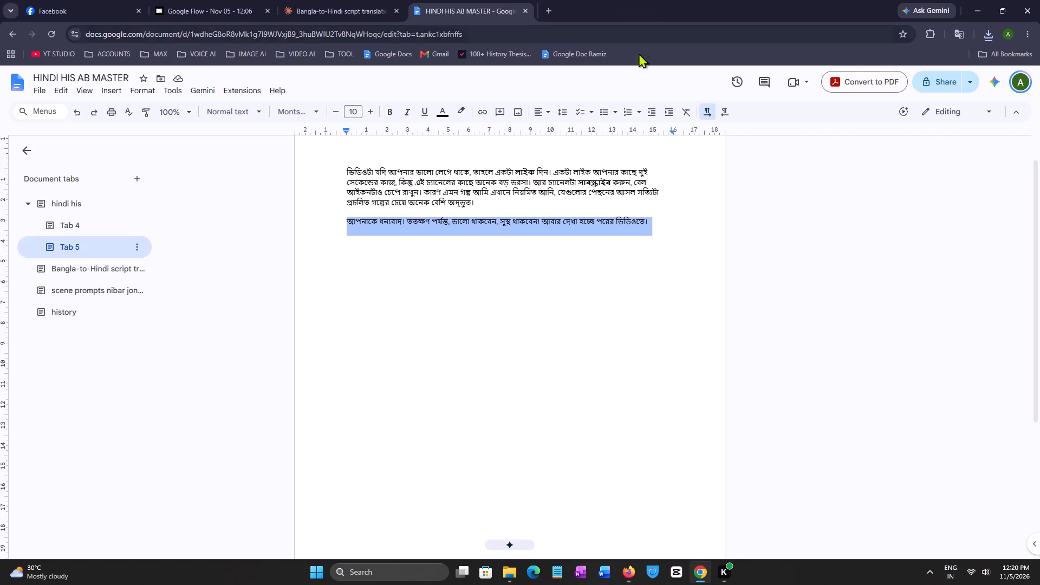
Clear the text selection in Tab 5 and reopen the history section of the HINDI HIS AB MASTER document.
left_click(448, 332)
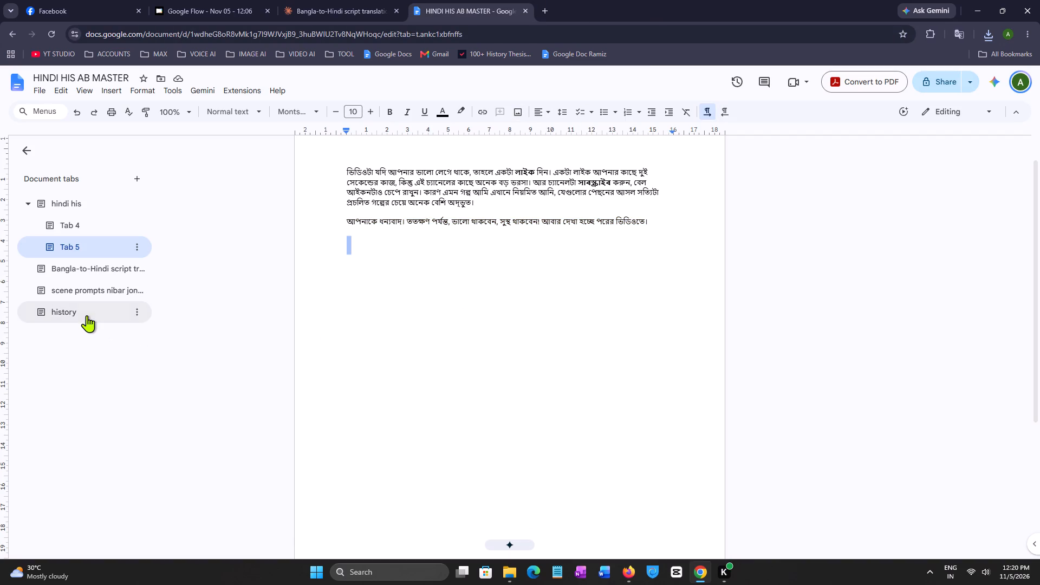
left_click(87, 315)
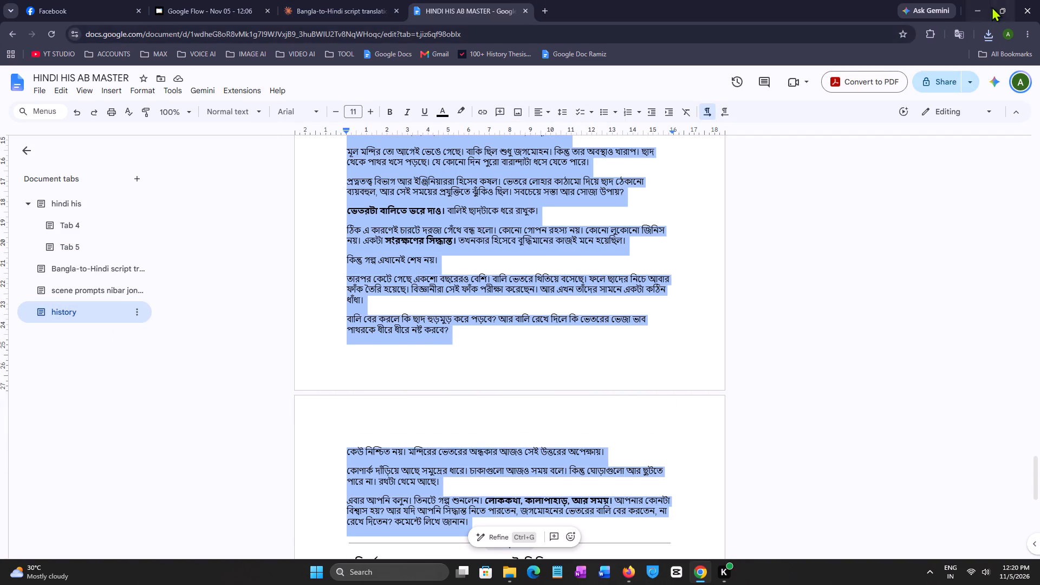
Restore the maximized browser window to its smaller size.
left_click(992, 6)
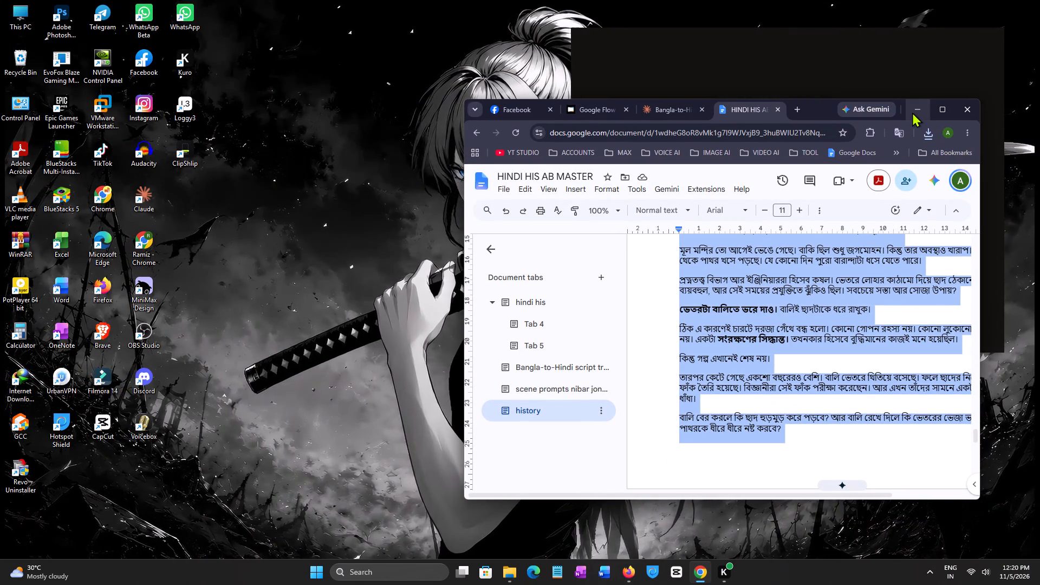
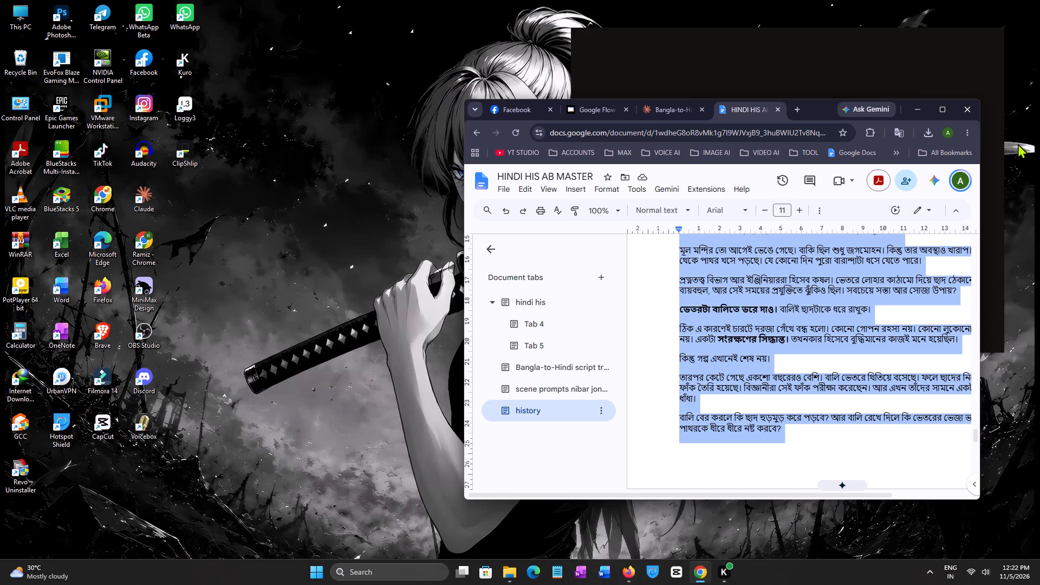
Maximize the browser window showing the history section of the HINDI HIS AB MASTER document.
left_click(942, 115)
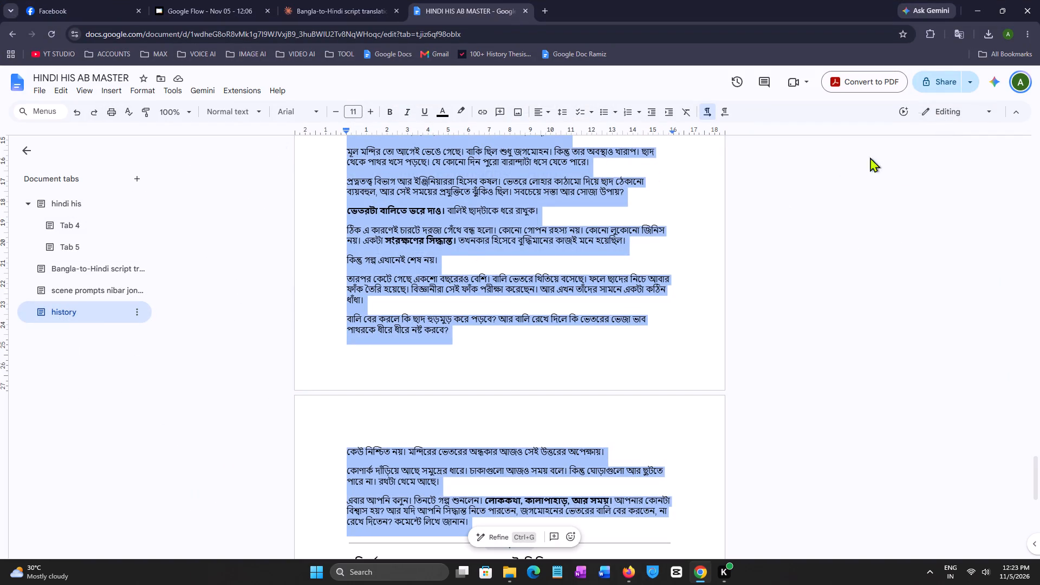
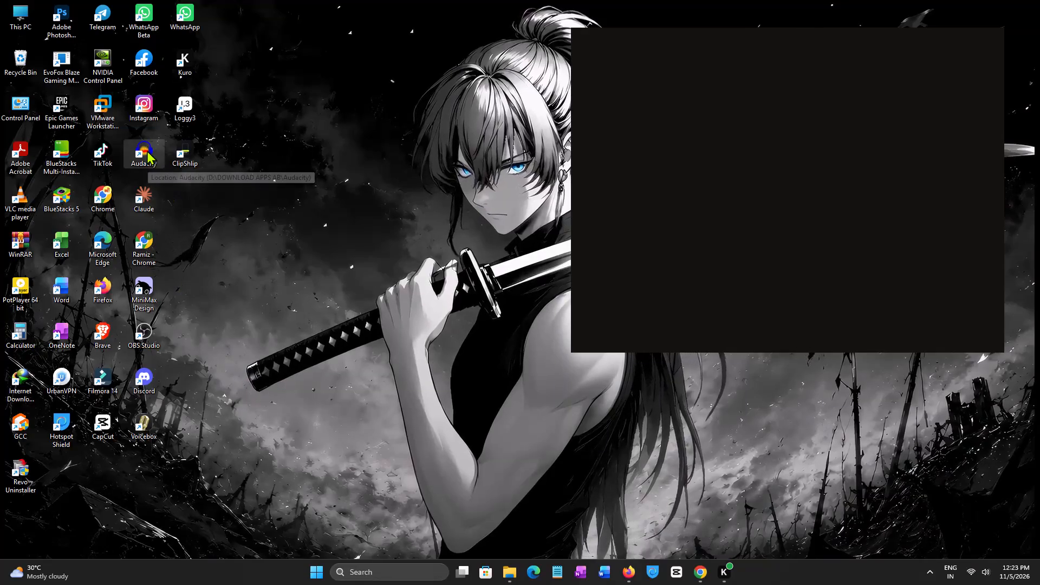
Open Audacity.
double_click(147, 150)
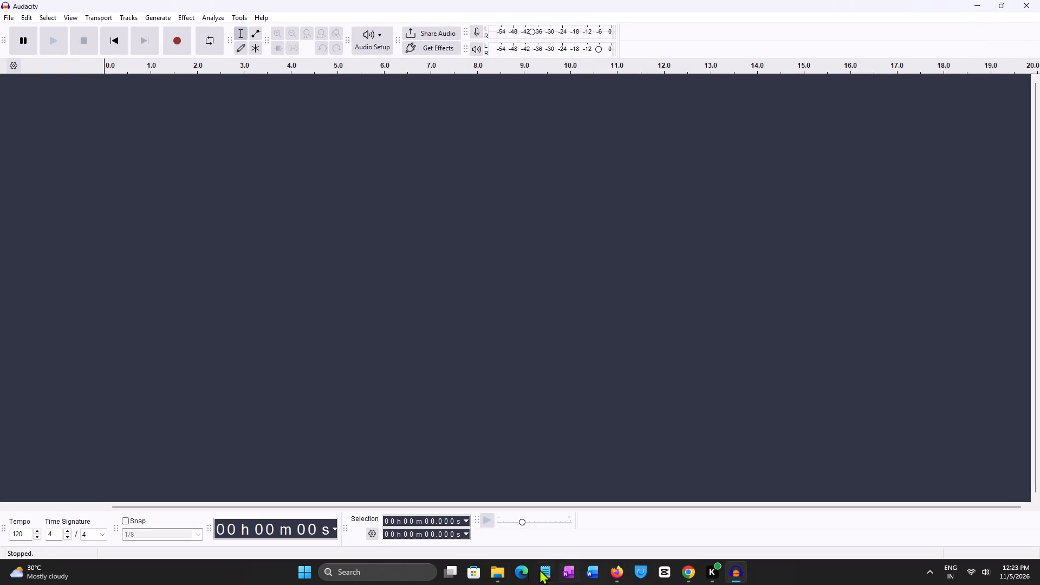
Switch to File Explorer, maximize it and go from konark temple V back to the parent Konark temple folder.
left_click(503, 574)
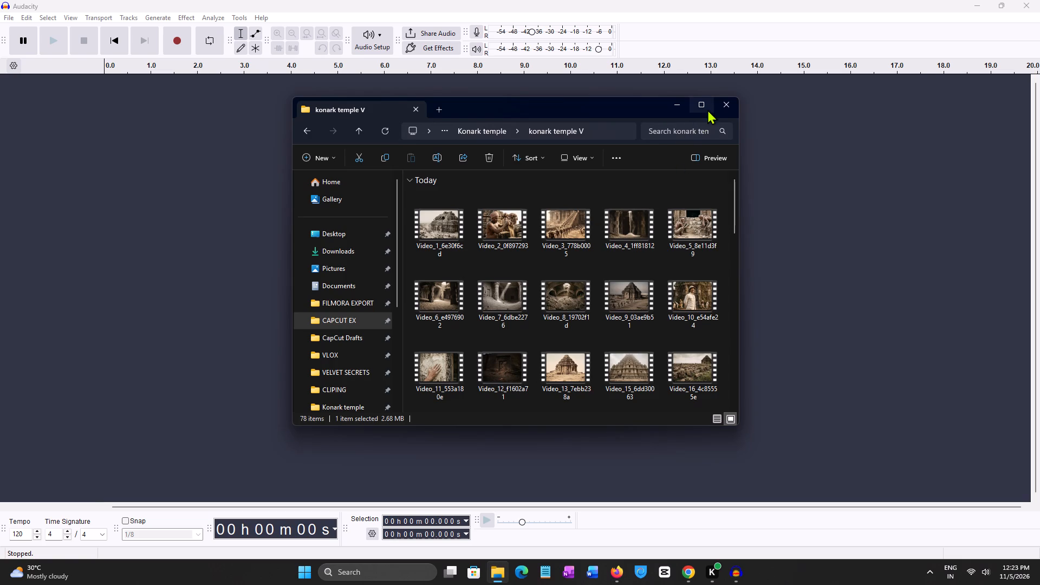
left_click(707, 104)
left_click_drag(713, 289, 704, 294)
scroll(551, 303, "up", 2)
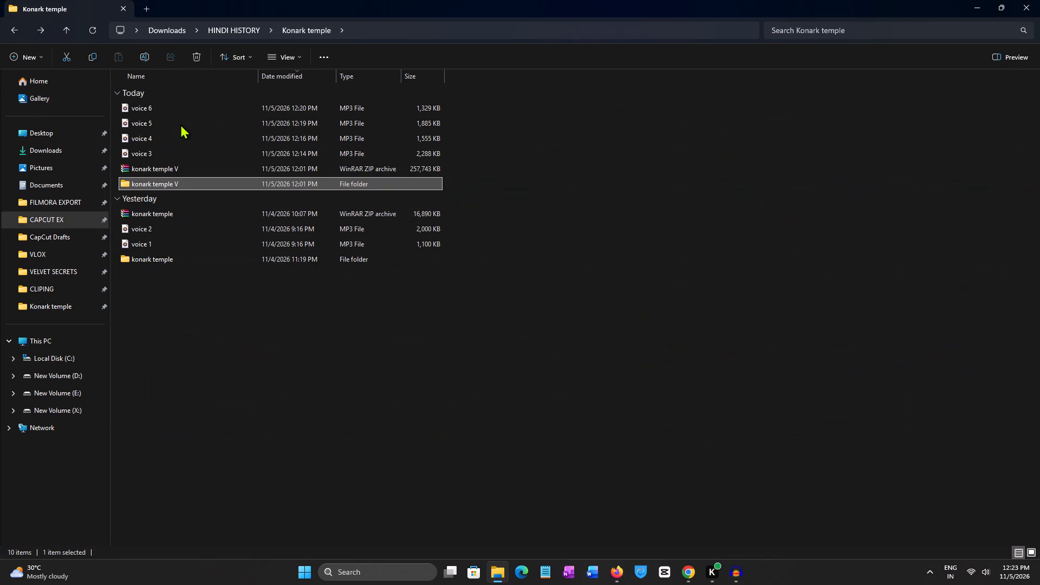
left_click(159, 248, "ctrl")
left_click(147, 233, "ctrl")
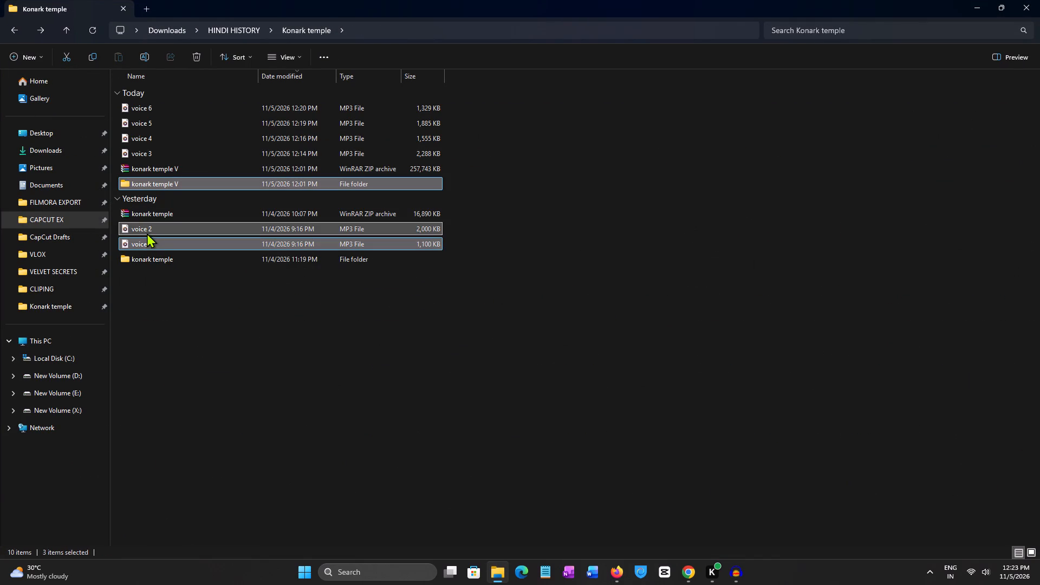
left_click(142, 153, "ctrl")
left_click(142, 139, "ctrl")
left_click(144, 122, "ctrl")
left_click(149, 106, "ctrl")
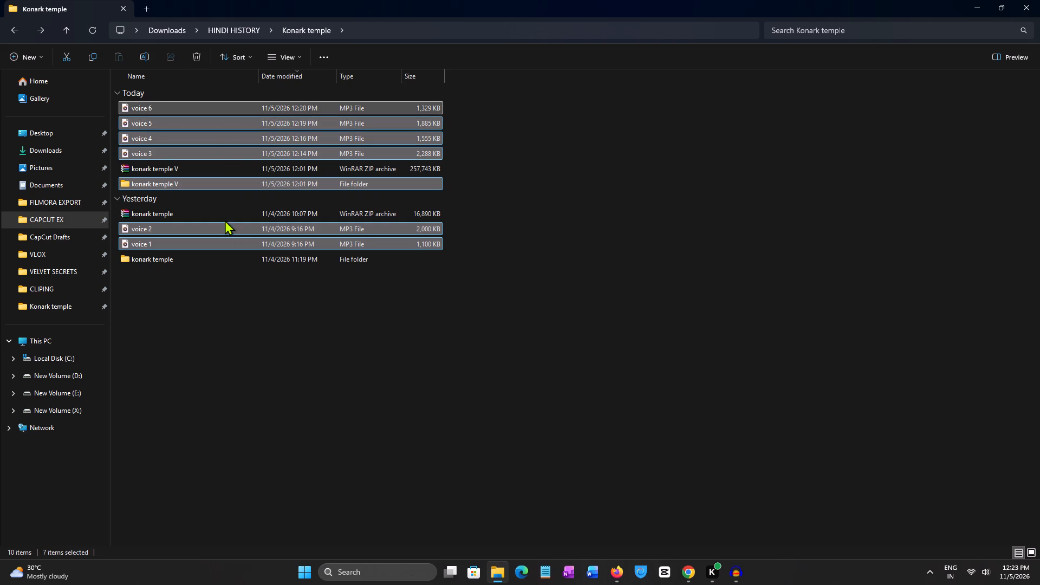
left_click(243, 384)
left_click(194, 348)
Select the MP3 files voice 1 through voice 6 in the Konark temple folder and import them into the empty Audacity project.
left_click(160, 106, "ctrl")
left_click(158, 118, "ctrl")
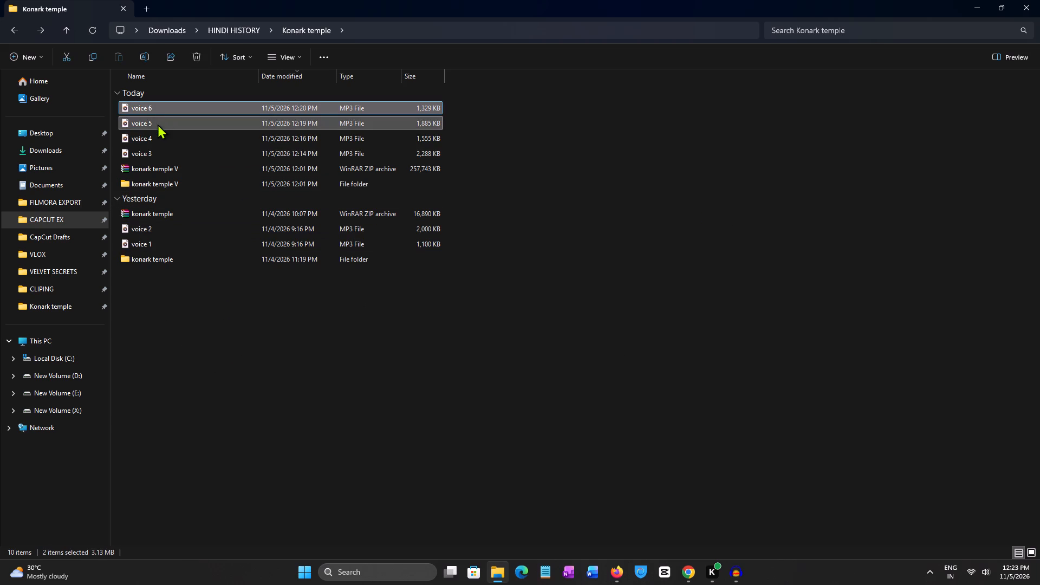
left_click(160, 133, "ctrl")
left_click(159, 147, "ctrl")
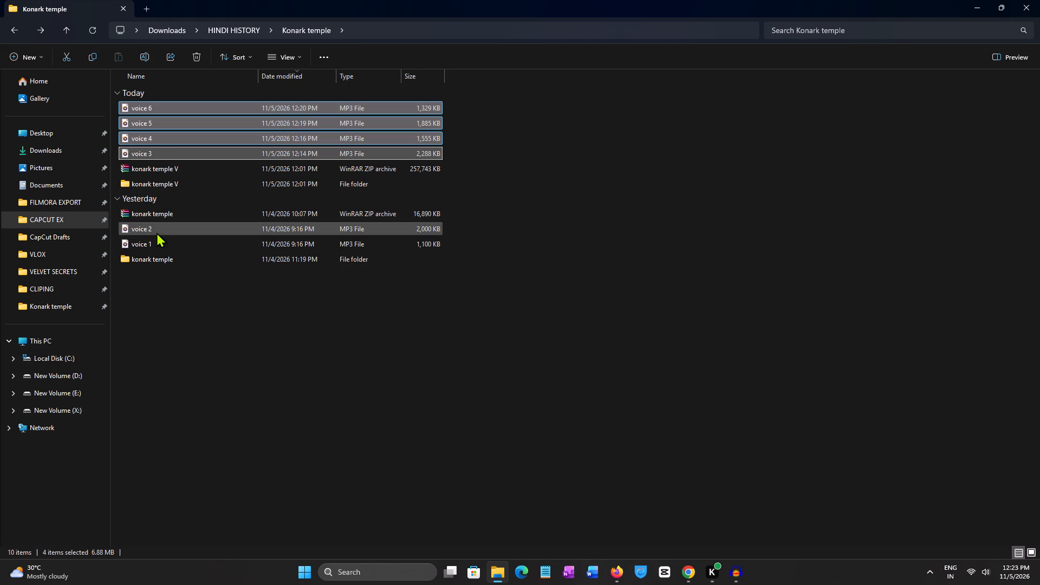
left_click(157, 232, "ctrl")
left_click(157, 243, "ctrl")
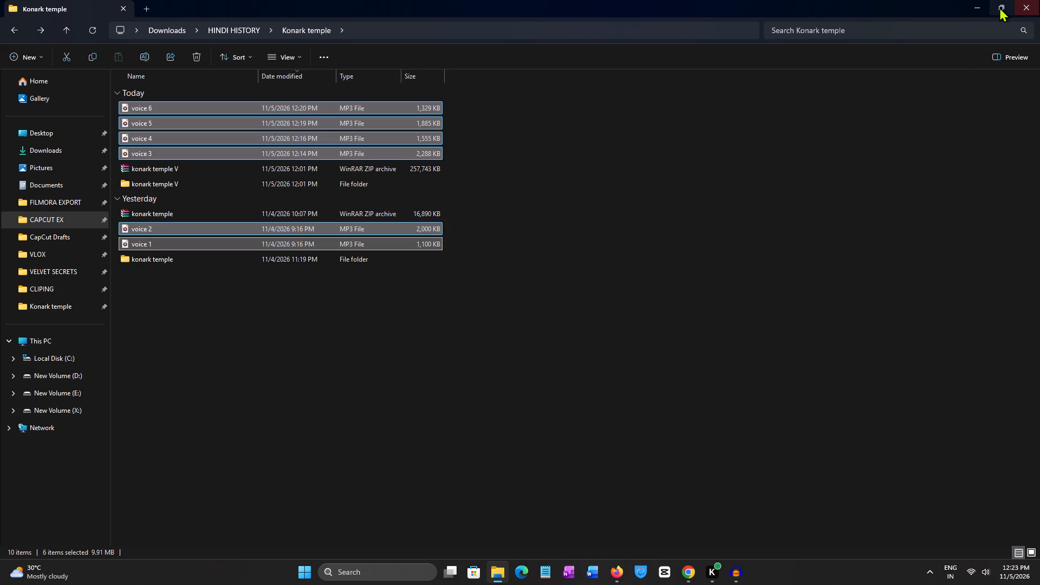
left_click(999, 7)
left_click_drag(524, 209, 522, 209)
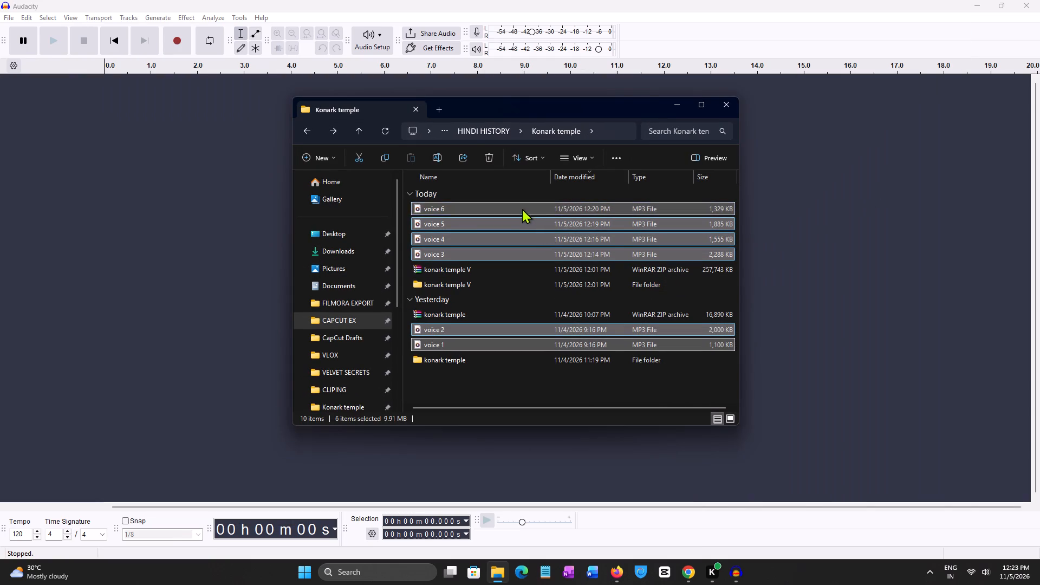
left_click_drag(522, 209, 211, 213)
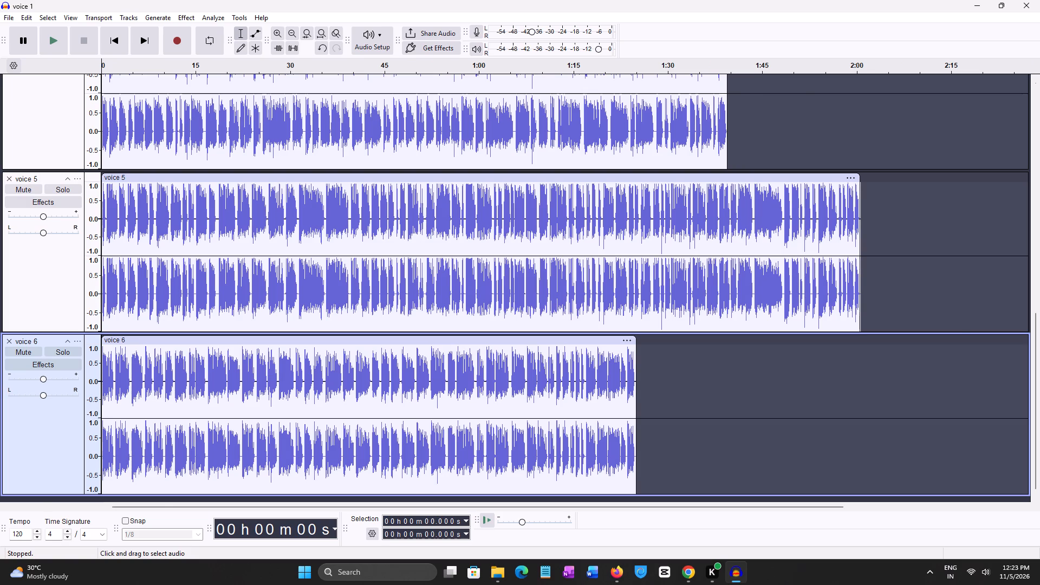
Look through the imported tracks to check the order and lengths of voice 1 through voice 6.
scroll(314, 291, "up", 2, "ctrl")
scroll(310, 291, "down", 6, "ctrl")
scroll(363, 146, "up", 1, "ctrl")
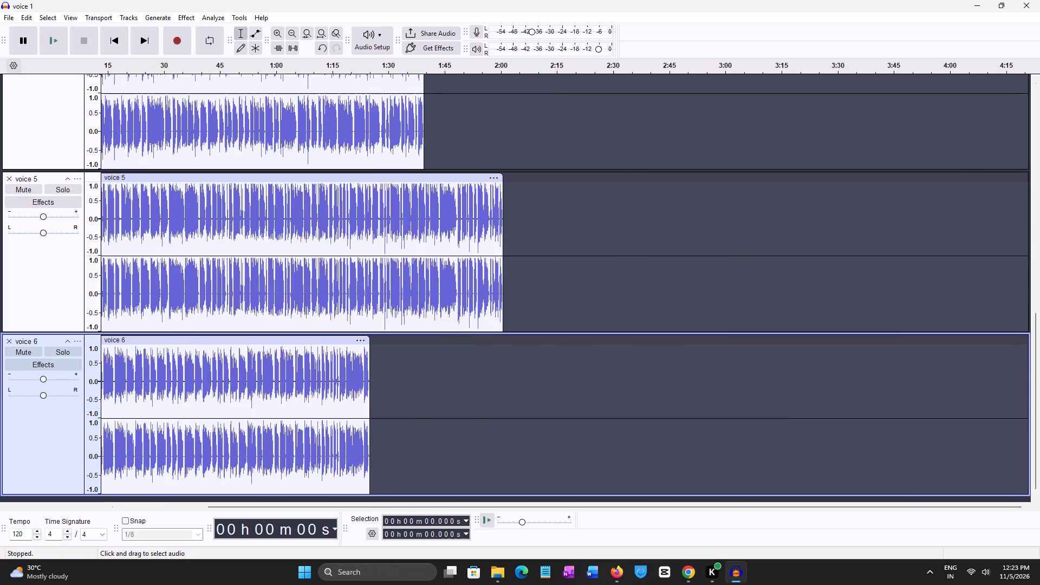
scroll(363, 146, "up", 1, "ctrl")
scroll(362, 150, "down", 3, "ctrl")
left_click(679, 164, "ctrl")
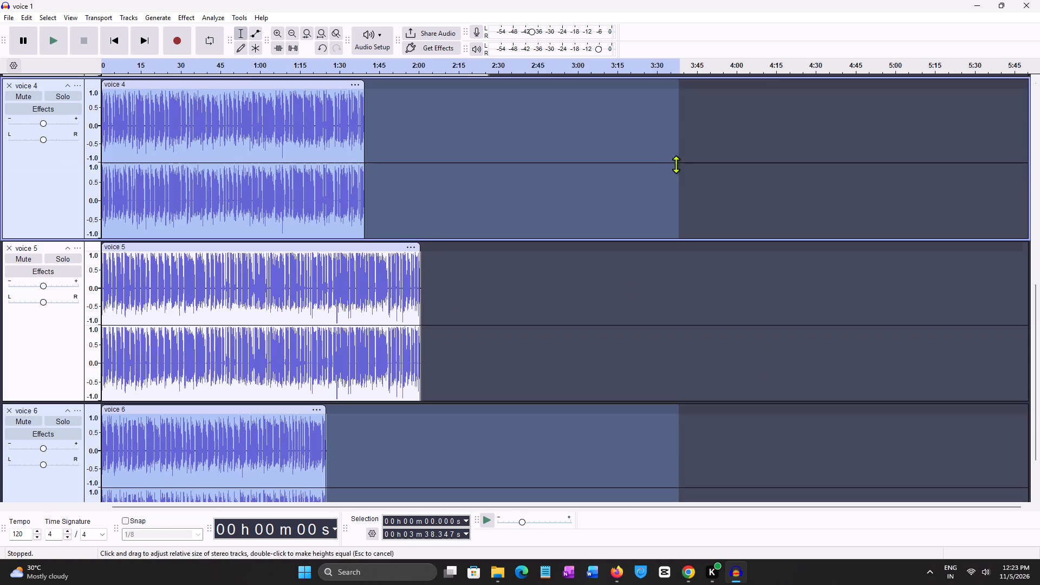
left_click(770, 202)
scroll(718, 259, "up", 2)
scroll(660, 287, "up", 3)
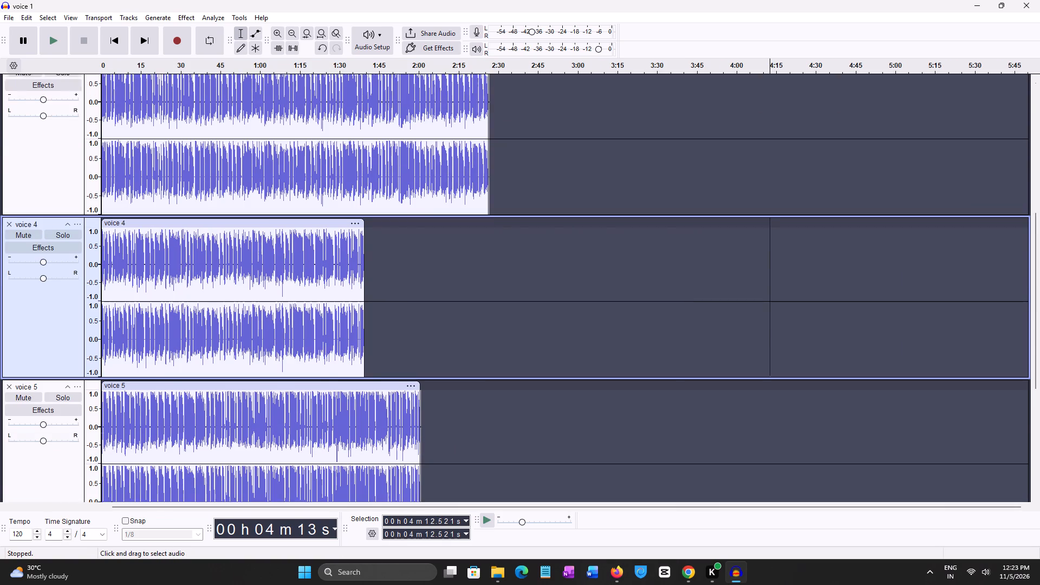
scroll(618, 297, "up", 1)
scroll(569, 311, "up", 5)
scroll(488, 323, "up", 5)
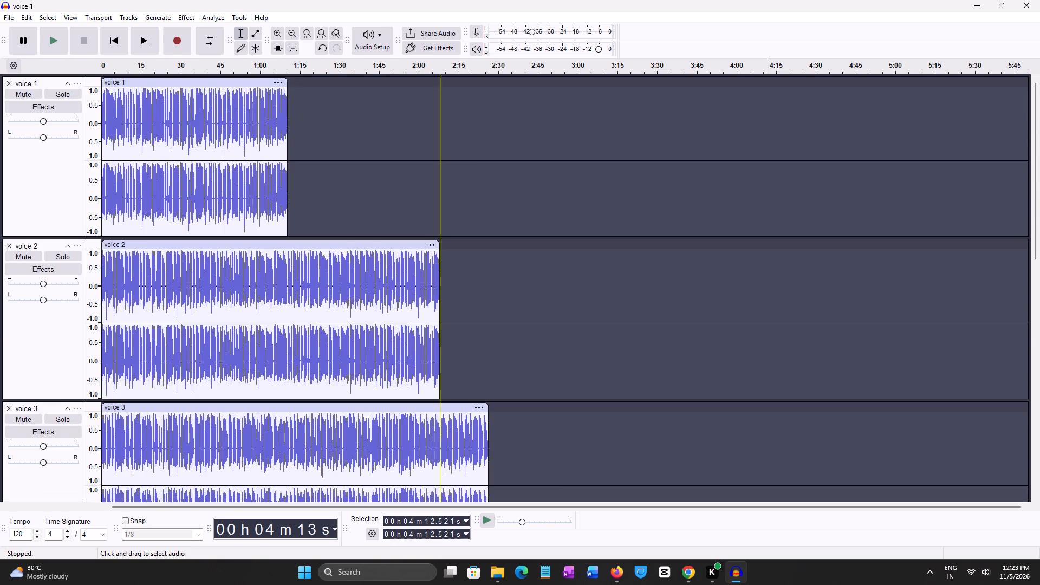
scroll(51, 366, "down", 3)
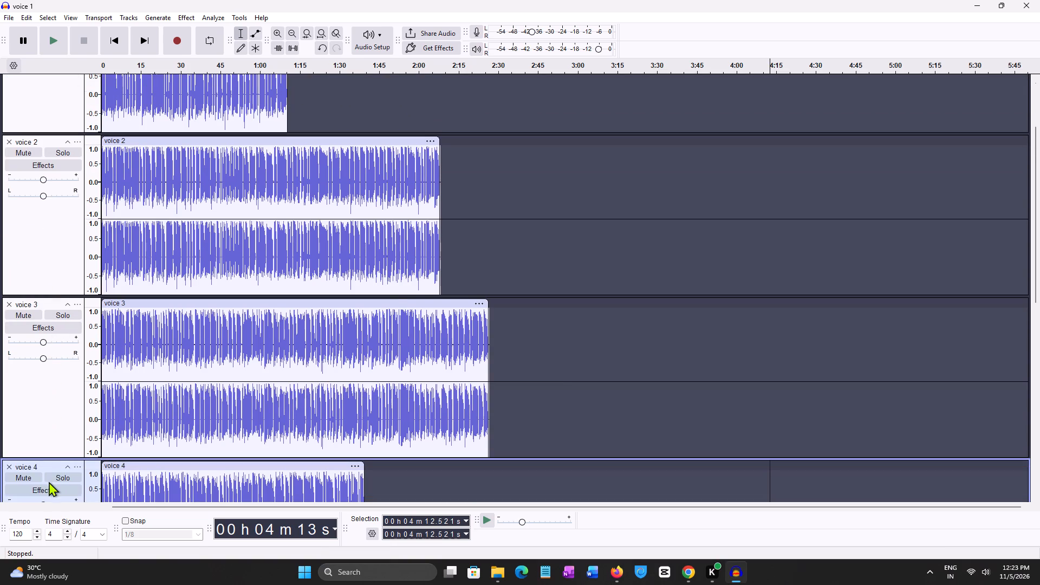
scroll(47, 482, "down", 10)
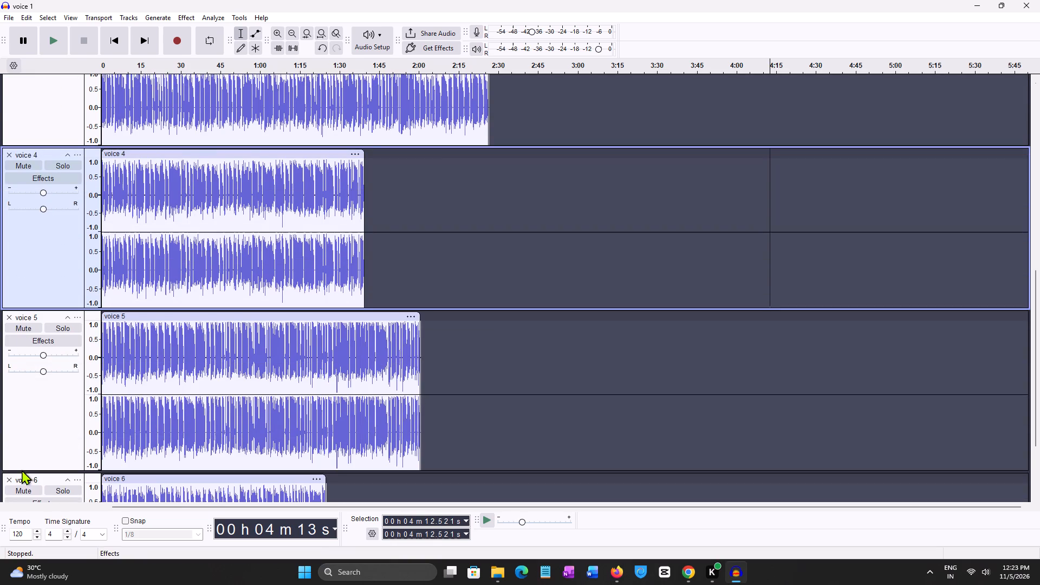
scroll(23, 470, "down", 3)
scroll(25, 472, "up", 6)
scroll(85, 435, "up", 3)
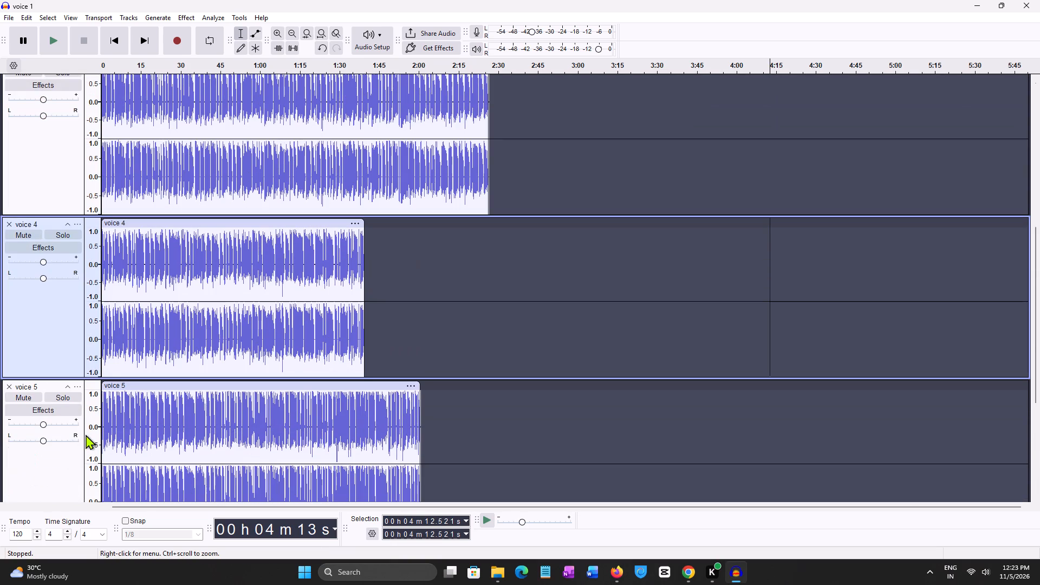
scroll(86, 434, "up", 4)
scroll(187, 287, "up", 13)
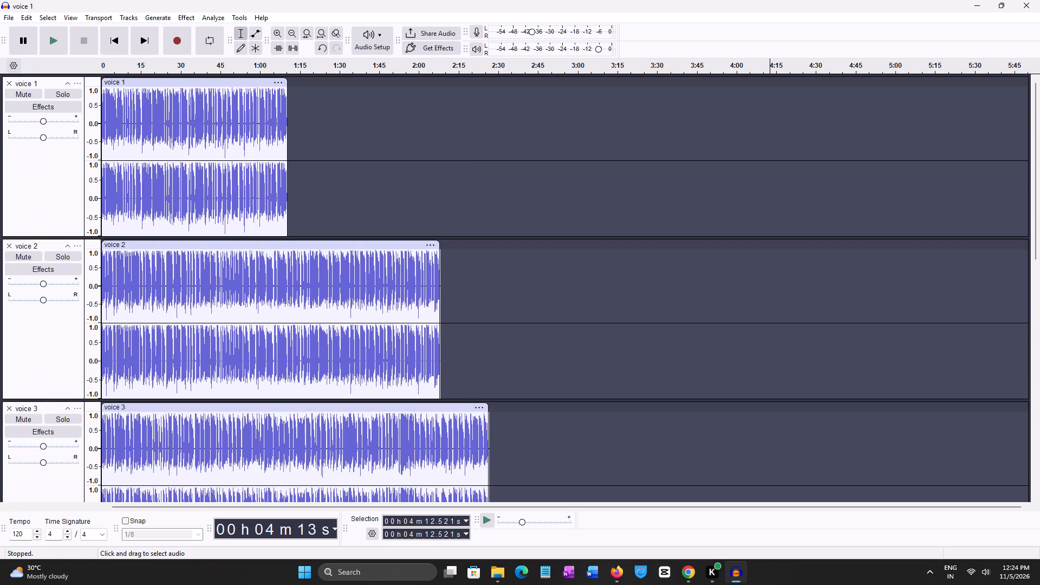
Move the voice 2 and voice 3 clips onto the voice 1 track, placed end to end directly after voice 1.
scroll(207, 285, "down", 3, "ctrl")
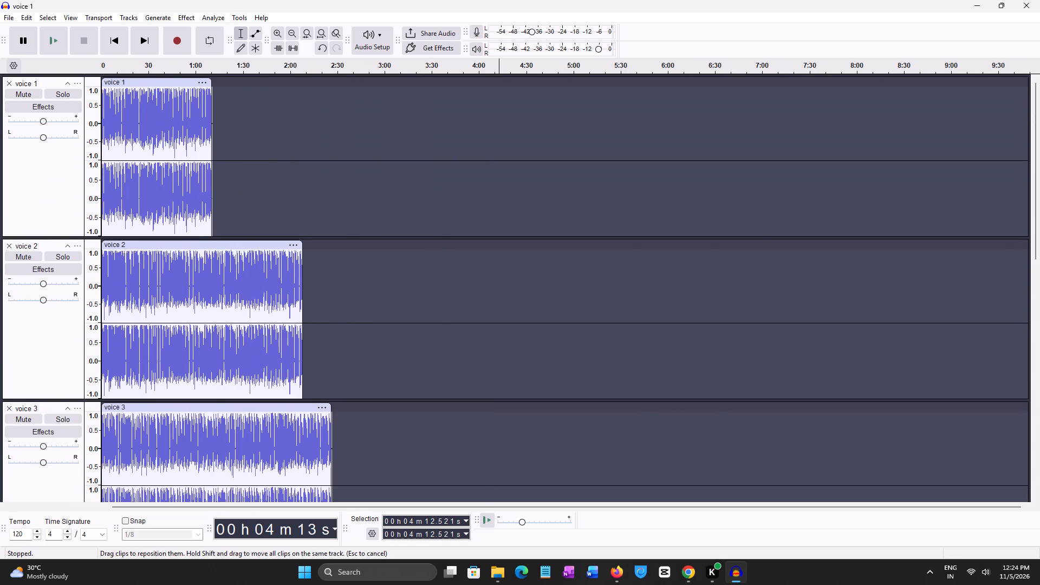
left_click_drag(122, 247, 412, 185, "ctrl")
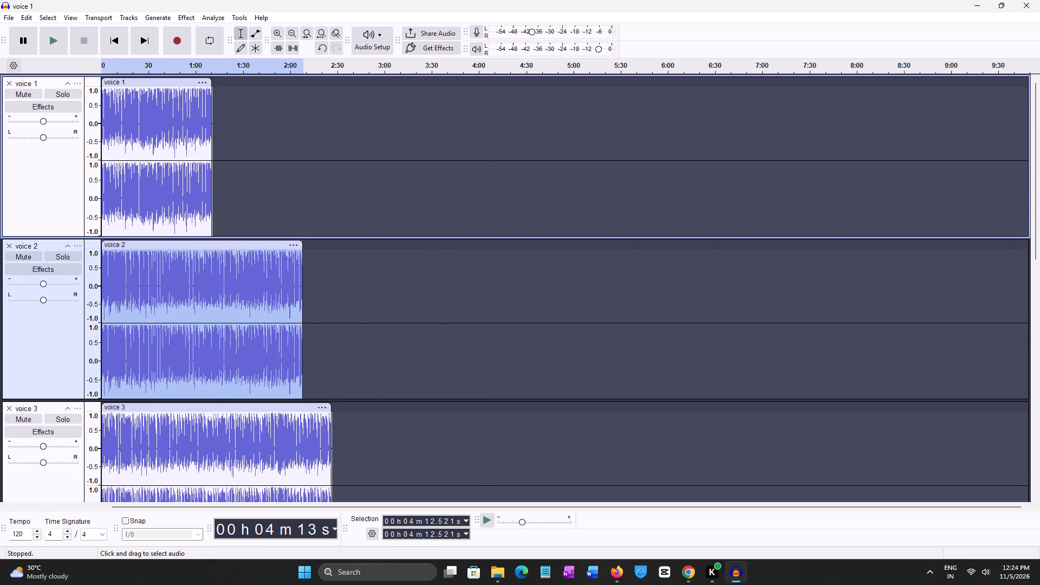
left_click_drag(155, 244, 275, 196)
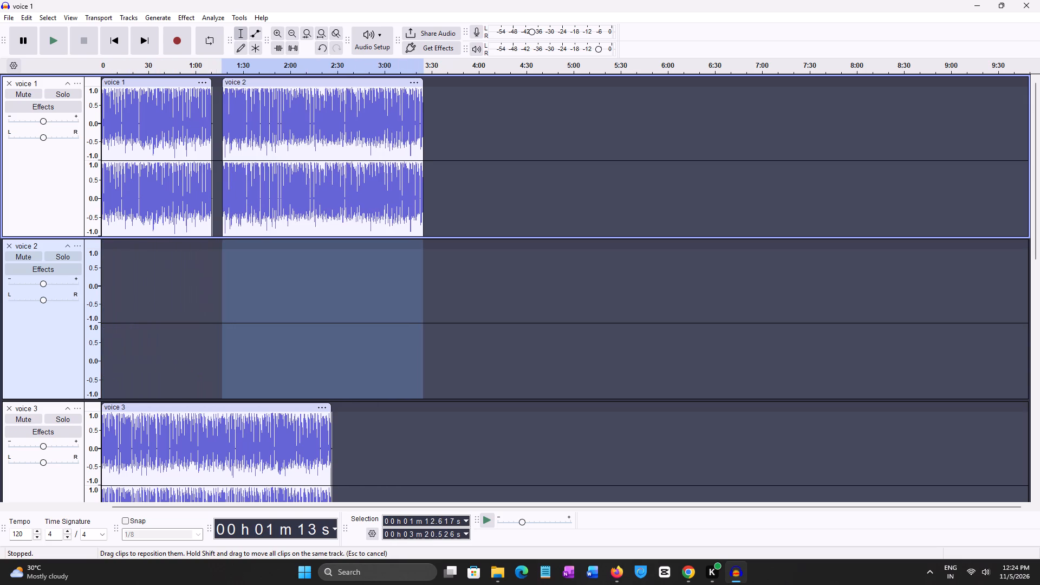
left_click_drag(275, 196, 251, 188)
double_click(172, 409)
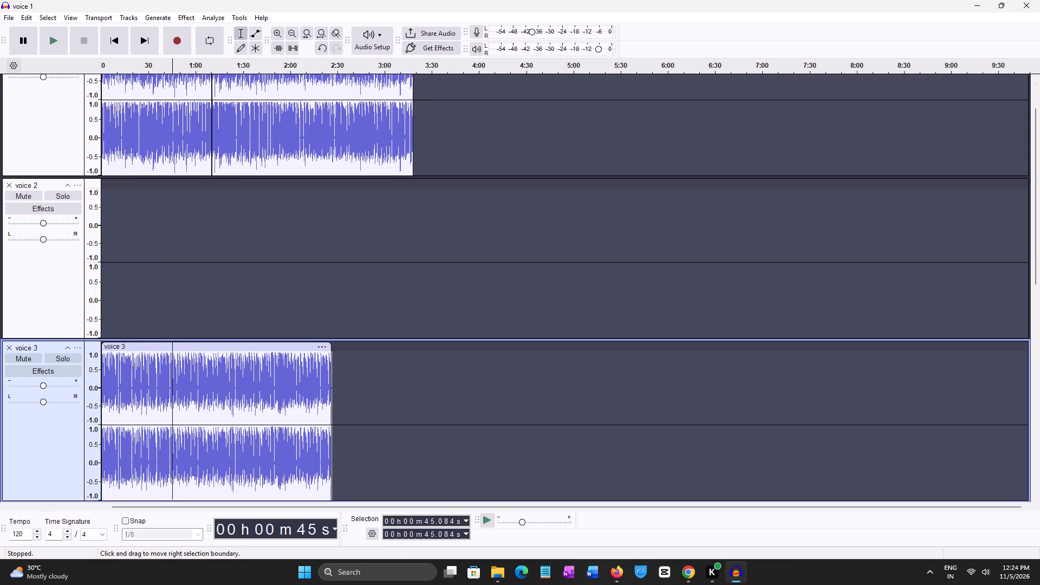
left_click(157, 347)
left_click_drag(157, 347, 491, 132)
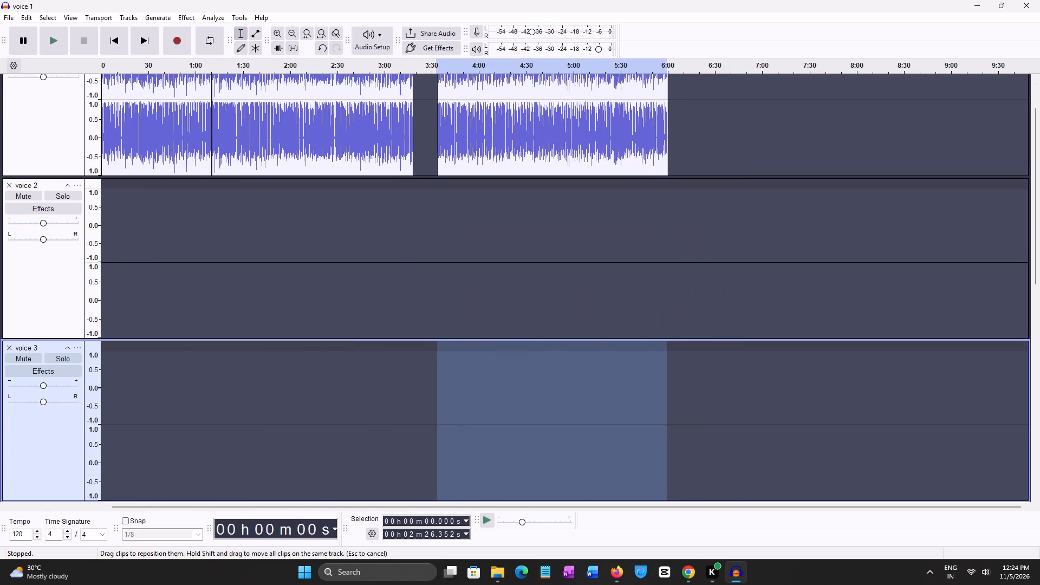
left_click_drag(491, 132, 466, 118)
Delete the emptied voice 2 and voice 3 tracks.
left_click(10, 246)
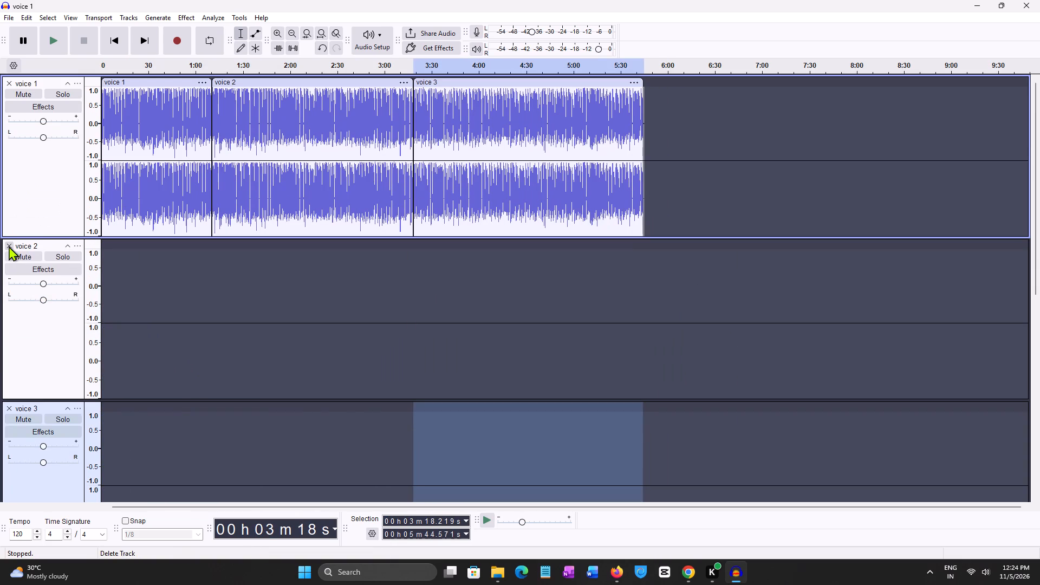
left_click(9, 246)
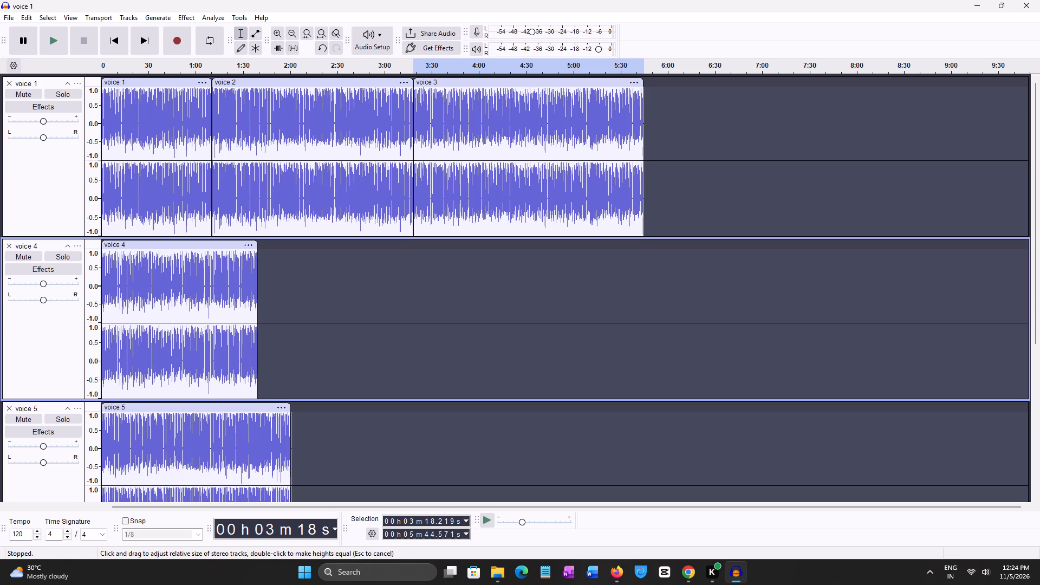
Move the voice 4 and voice 5 clips onto the voice 1 track, placed end to end directly after voice 3.
left_click_drag(130, 245, 666, 207)
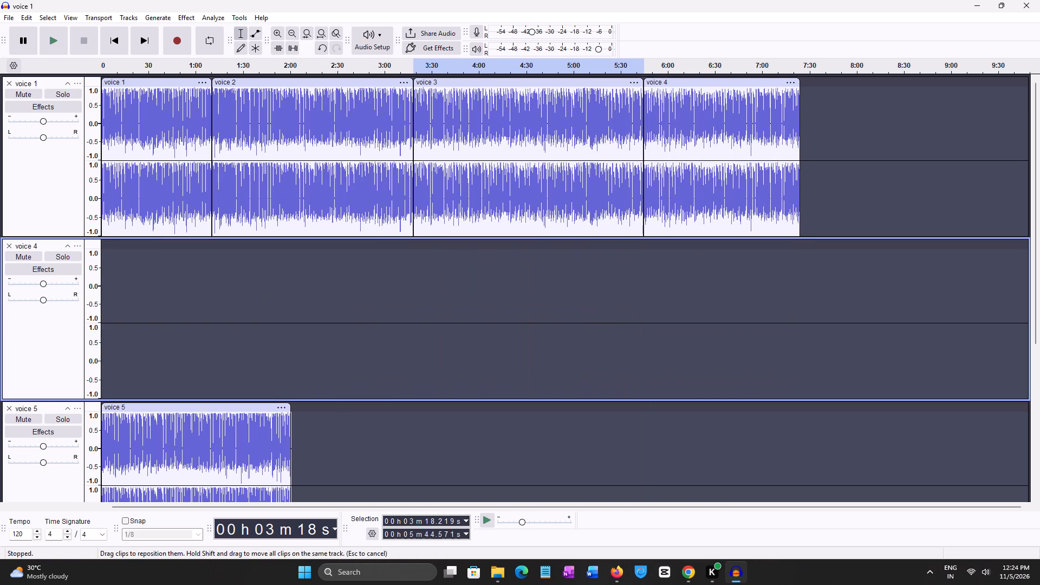
left_click_drag(666, 207, 666, 205)
left_click_drag(147, 410, 157, 410)
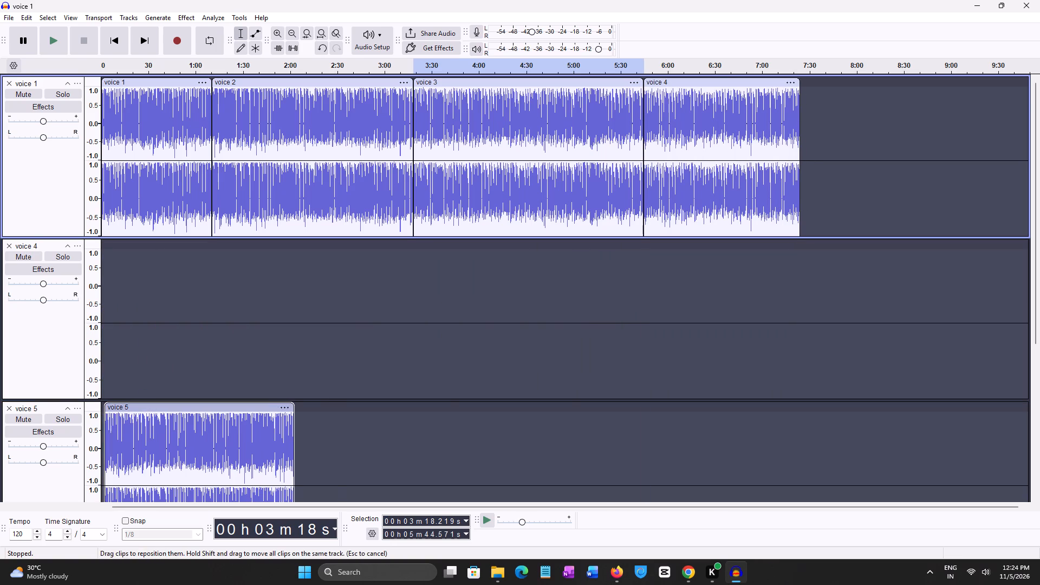
left_click_drag(157, 410, 841, 200)
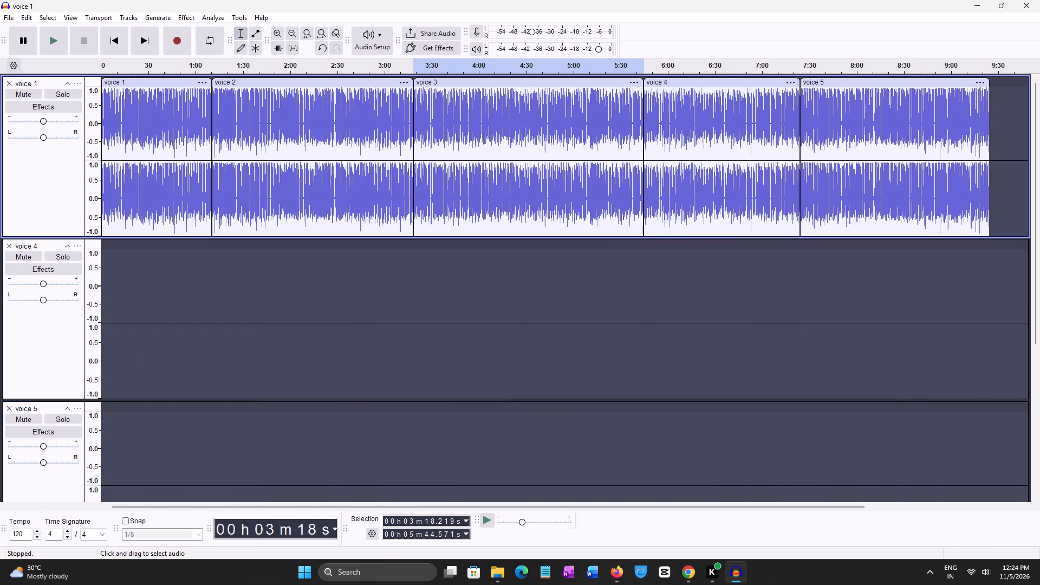
Delete the emptied voice 4 and voice 5 tracks.
left_click(8, 248)
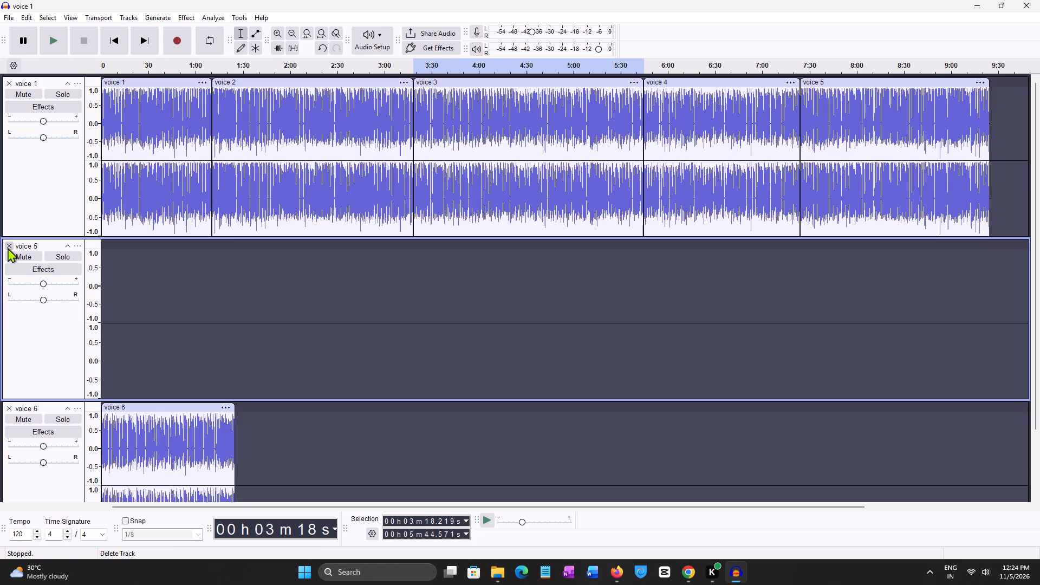
left_click(8, 248)
Move the voice 6 clip onto the voice 1 track, placed directly after voice 5 without a gap.
scroll(517, 347, "down", 2, "ctrl")
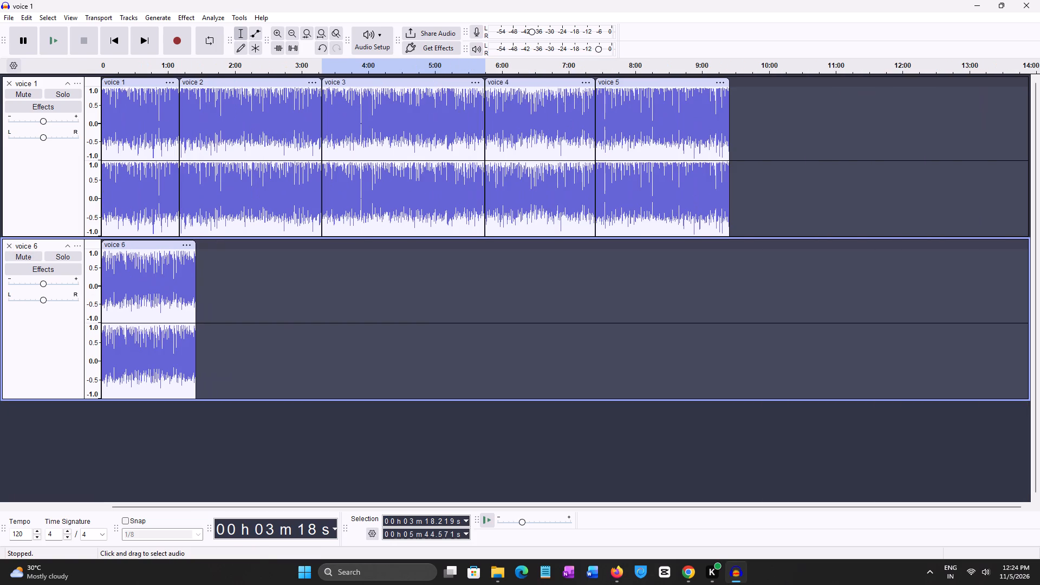
left_click_drag(135, 245, 678, 248, "ctrl")
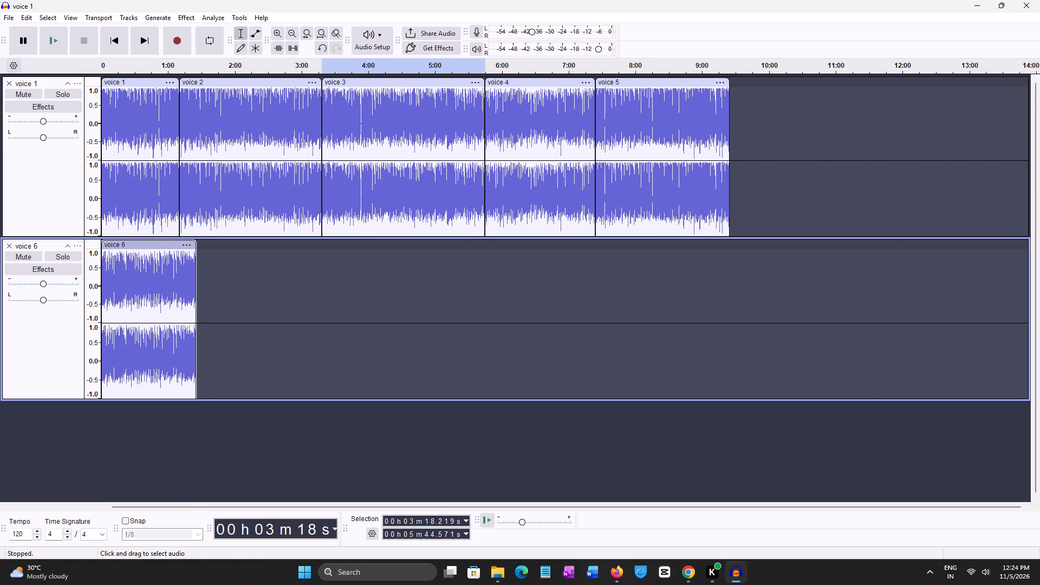
left_click_drag(130, 246, 783, 187)
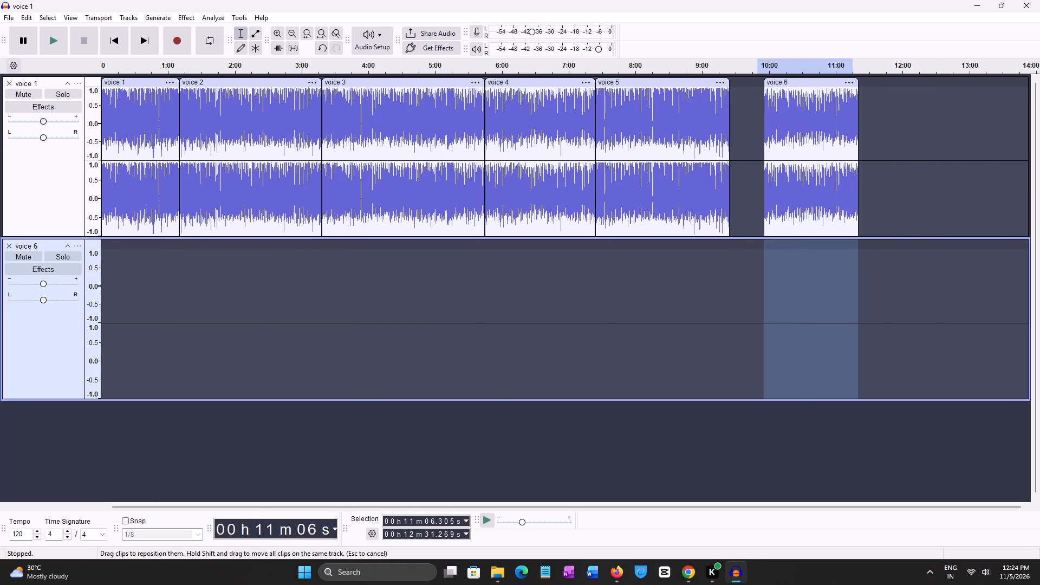
left_click_drag(783, 187, 755, 142)
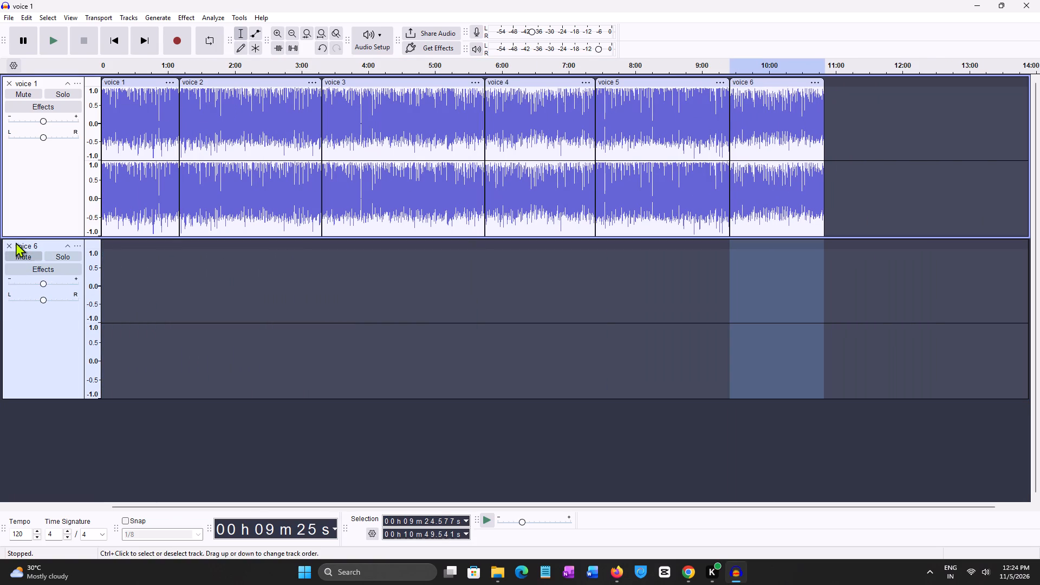
Delete the emptied voice 6 track.
left_click(5, 246)
left_click(248, 284)
scroll(278, 285, "up", 1, "ctrl")
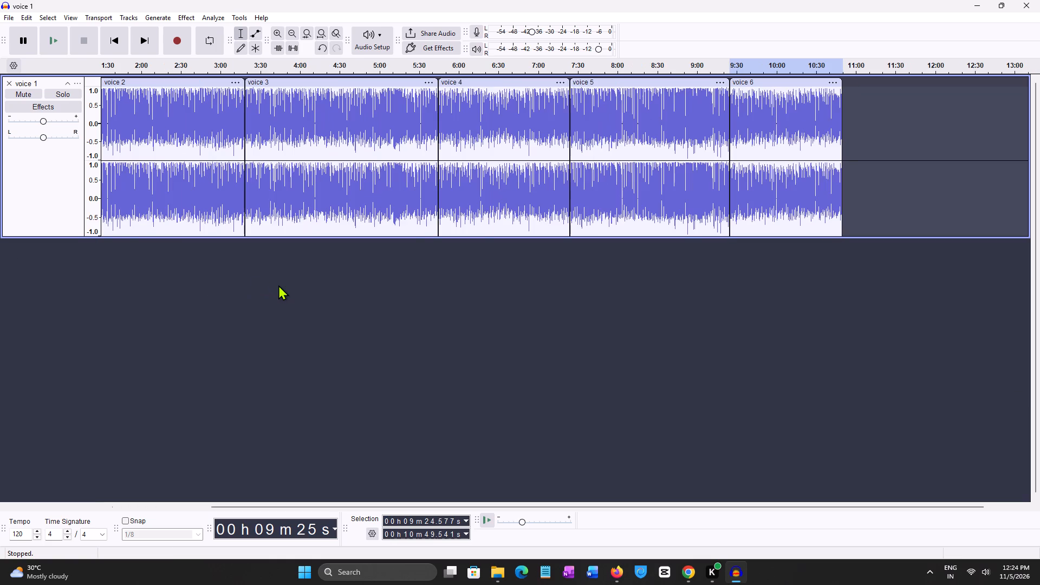
Examine the whole voice 1 track to check that the voice 1 to voice 6 clips sit end to end.
scroll(290, 309, "down", 1, "ctrl")
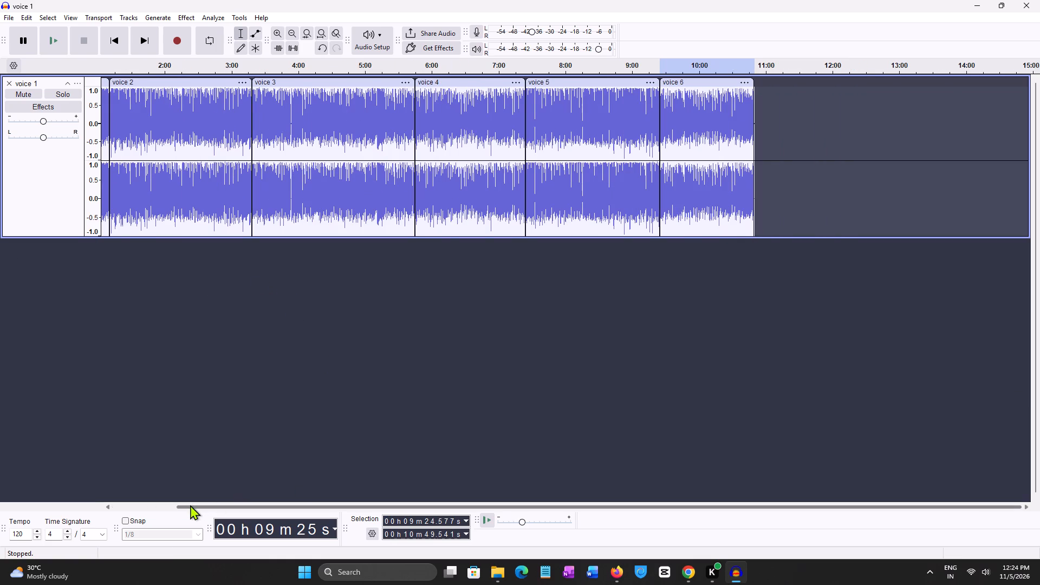
left_click_drag(190, 505, 99, 517, "ctrl")
scroll(109, 365, "up", 1, "ctrl")
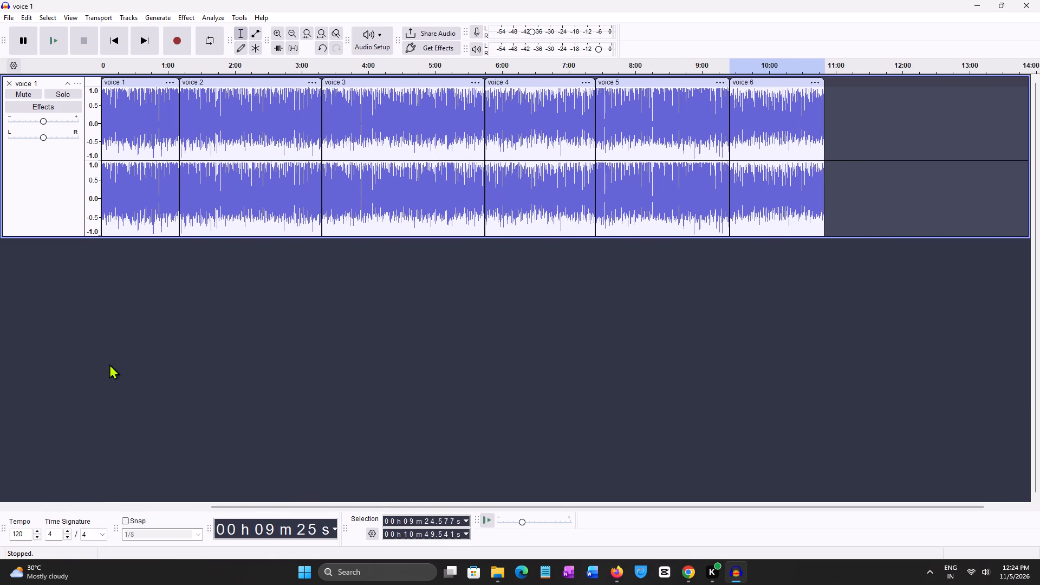
scroll(83, 340, "up", 2, "ctrl")
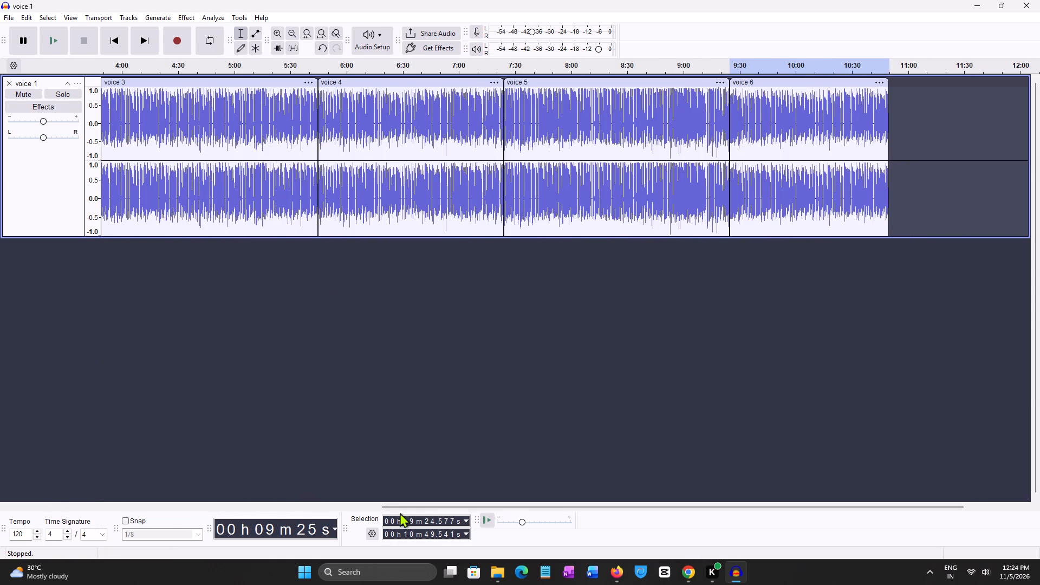
left_click_drag(392, 508, 51, 478, "ctrl")
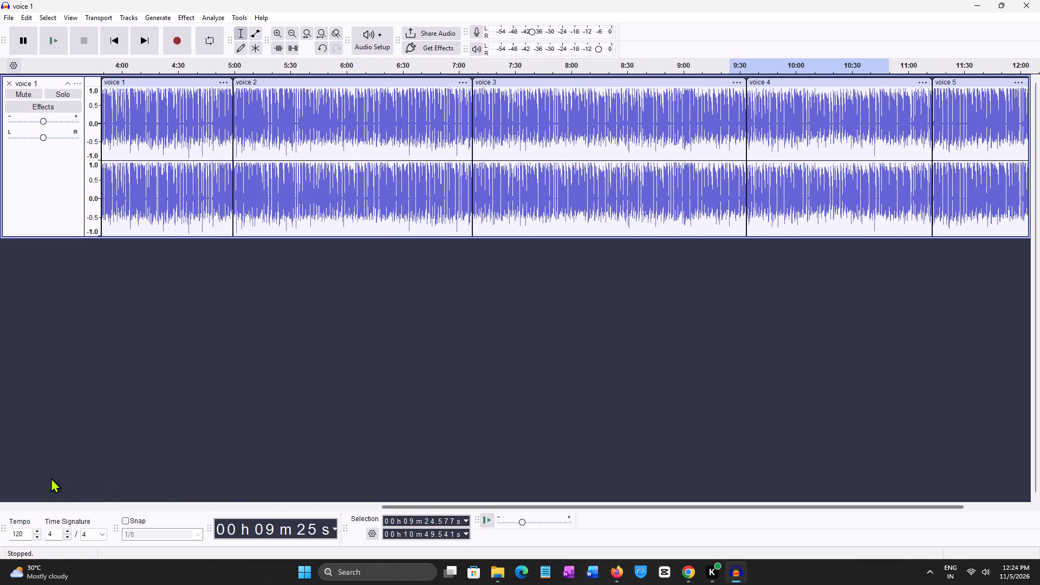
left_click_drag(51, 478, 99, 480, "ctrl")
scroll(398, 309, "down", 1, "ctrl")
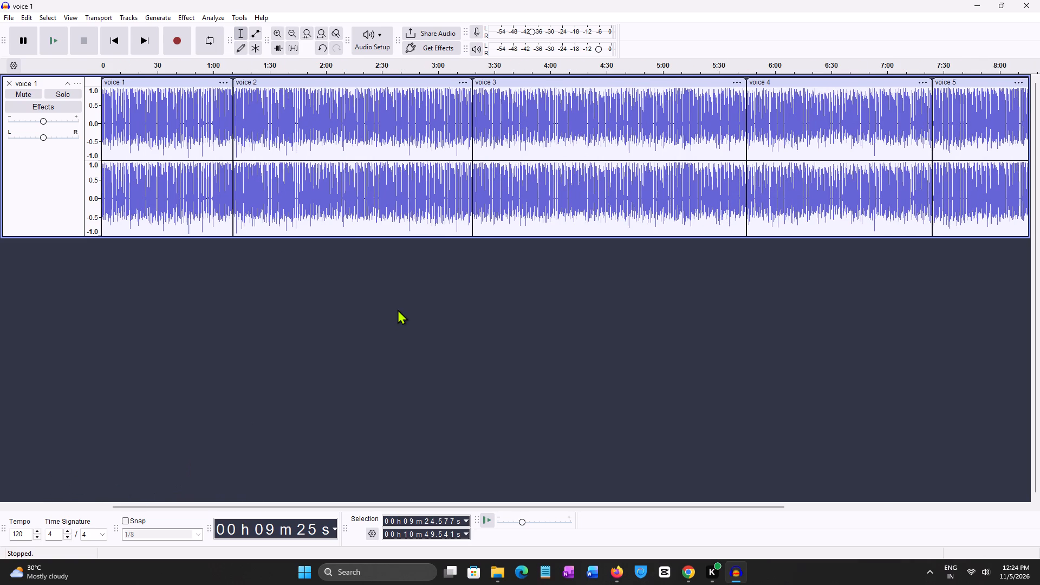
scroll(398, 309, "down", 1, "ctrl")
Play back the opening moments of the voice 6 clip.
key("ctrl+space")
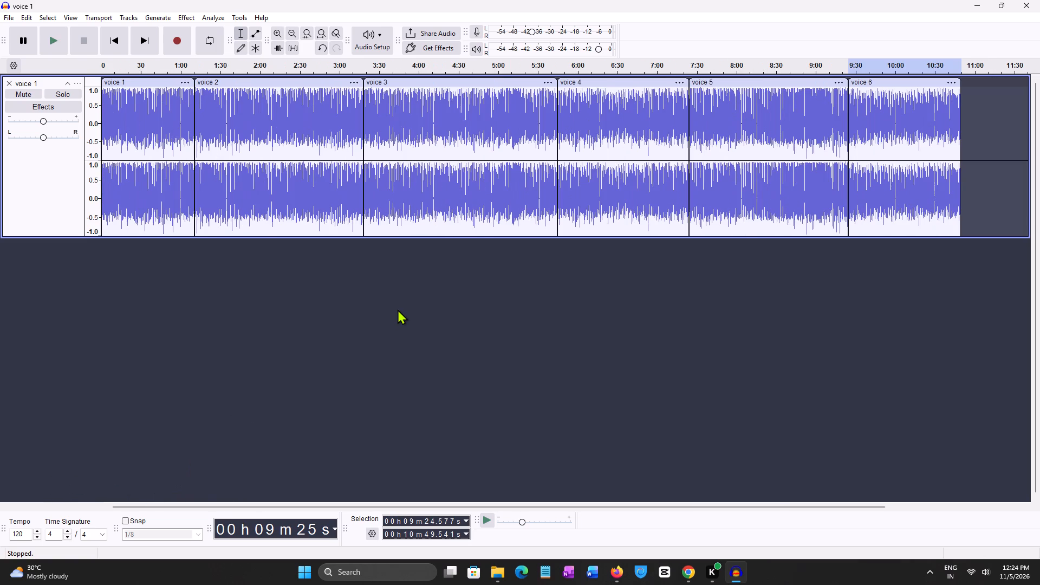
key("space")
left_click(398, 309)
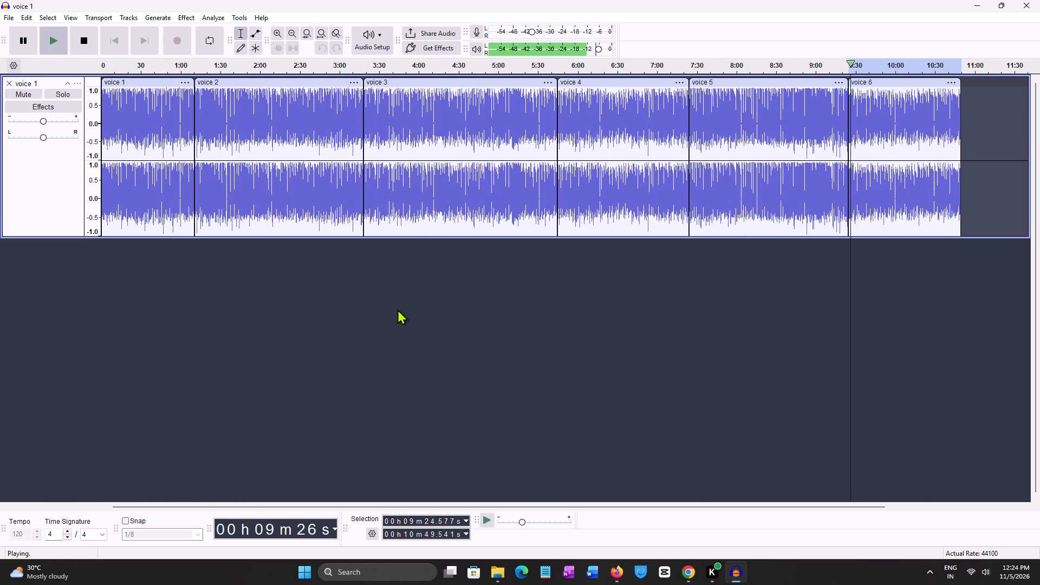
left_click(531, 339)
key("space")
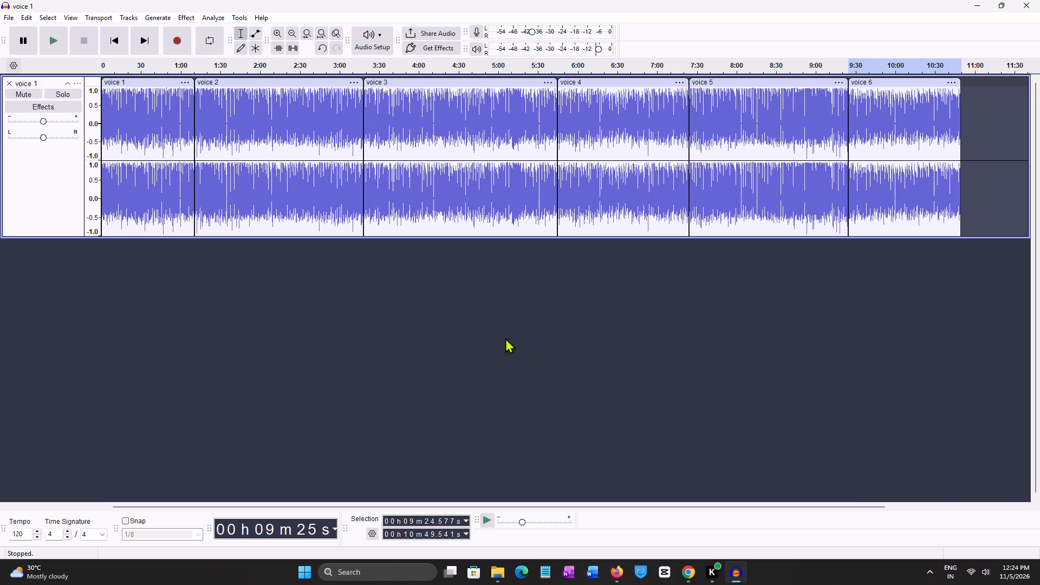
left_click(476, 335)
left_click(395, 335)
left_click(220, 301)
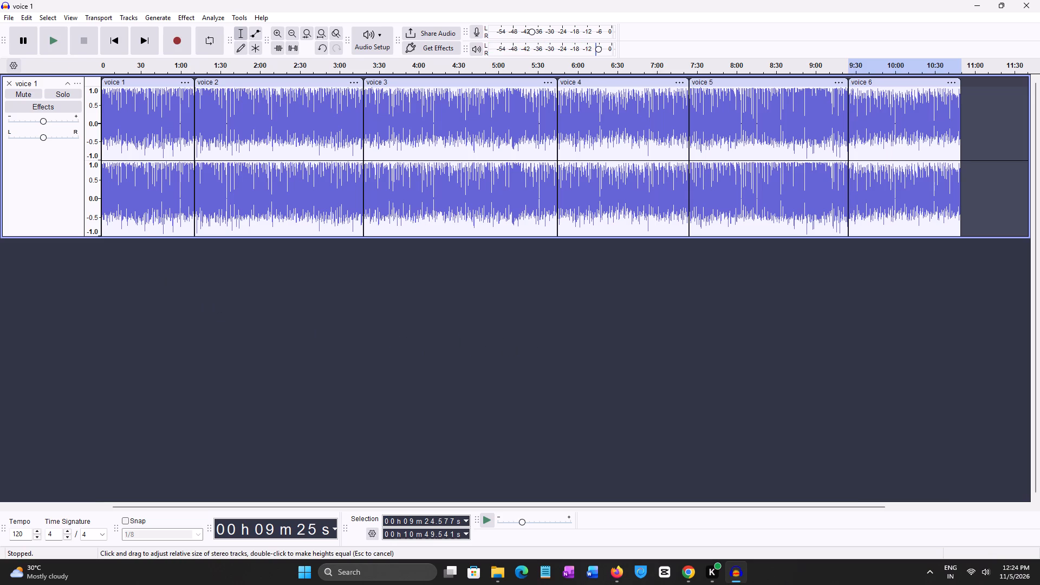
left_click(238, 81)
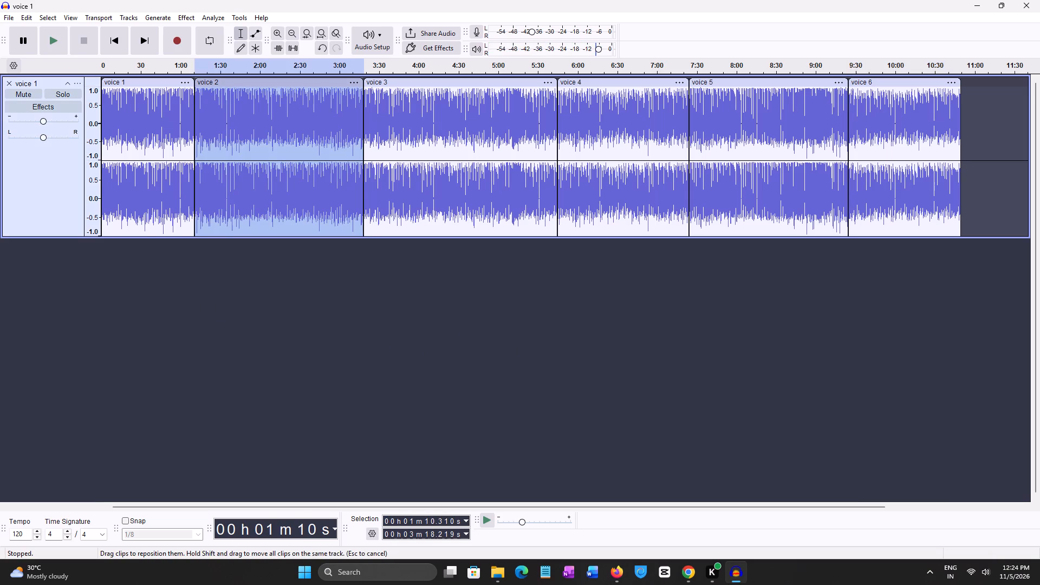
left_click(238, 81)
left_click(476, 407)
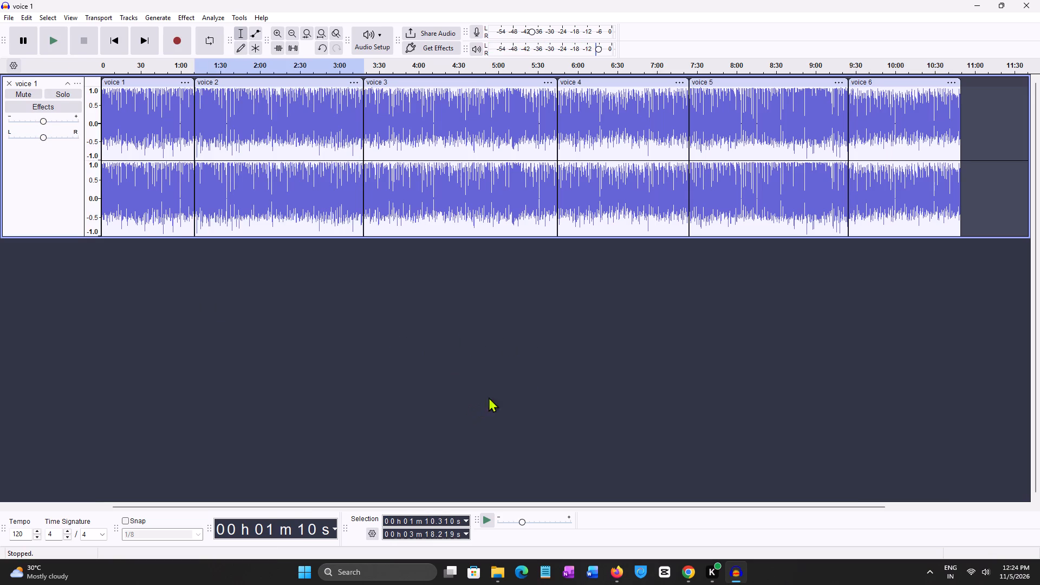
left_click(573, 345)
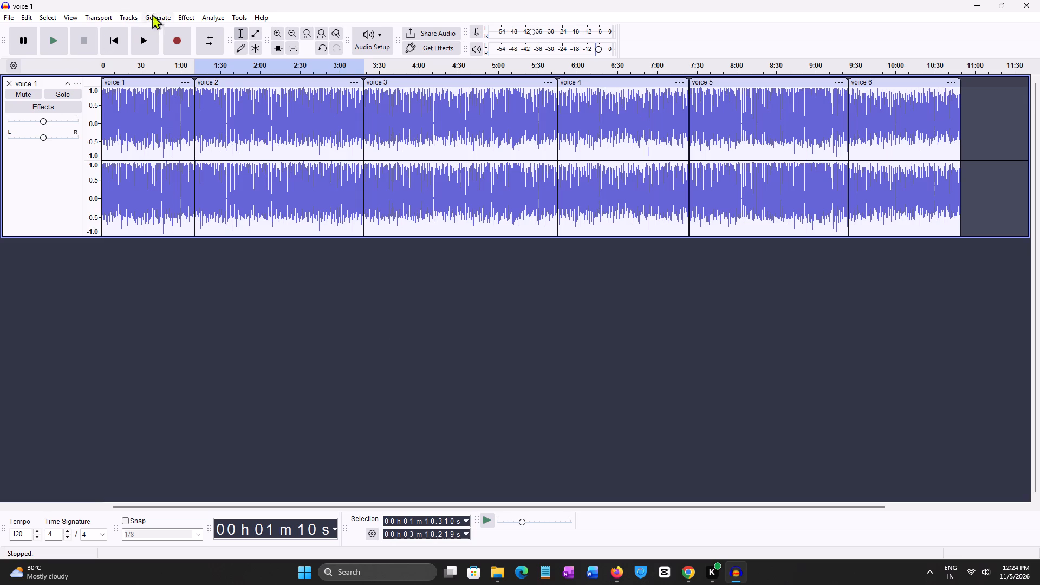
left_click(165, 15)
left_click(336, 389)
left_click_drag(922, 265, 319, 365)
Select all six voice clips on the voice 1 track and join them into one continuous clip.
key("ctrl+a")
right_click(301, 195)
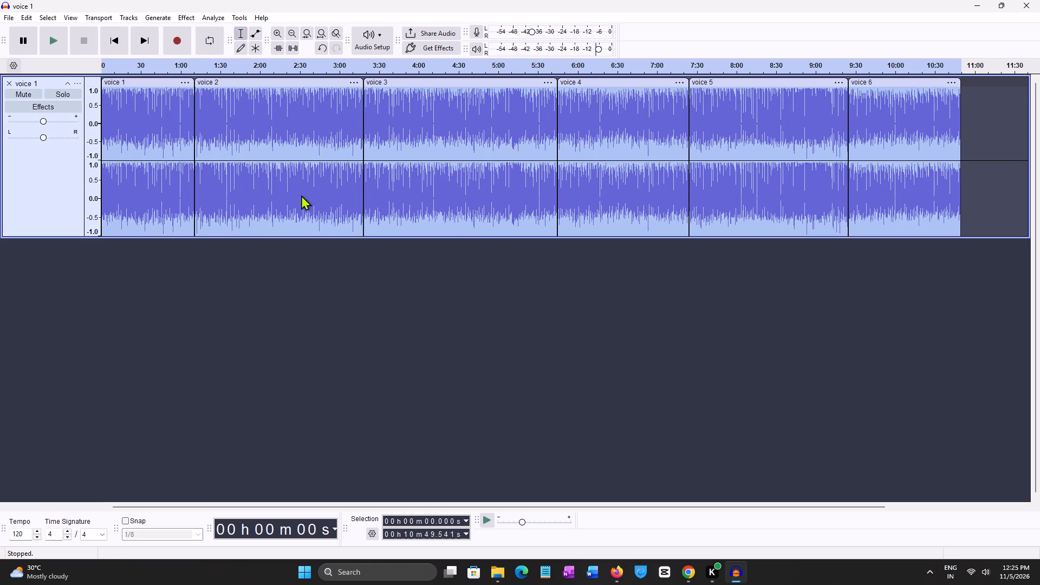
left_click(346, 254)
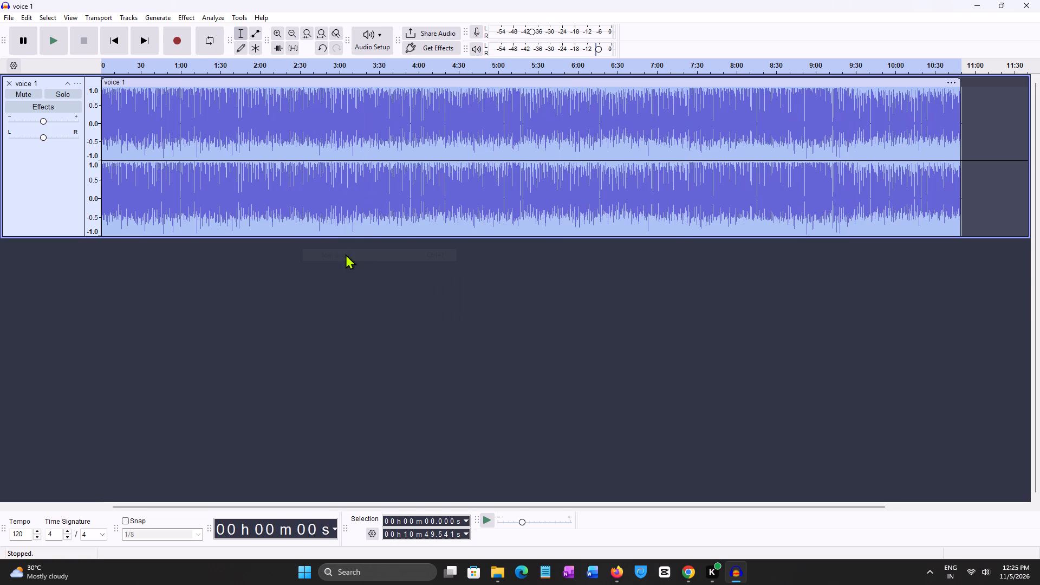
Play the joined narration from the beginning and examine the pauses between phrases in the waveform.
left_click(437, 302)
key("space")
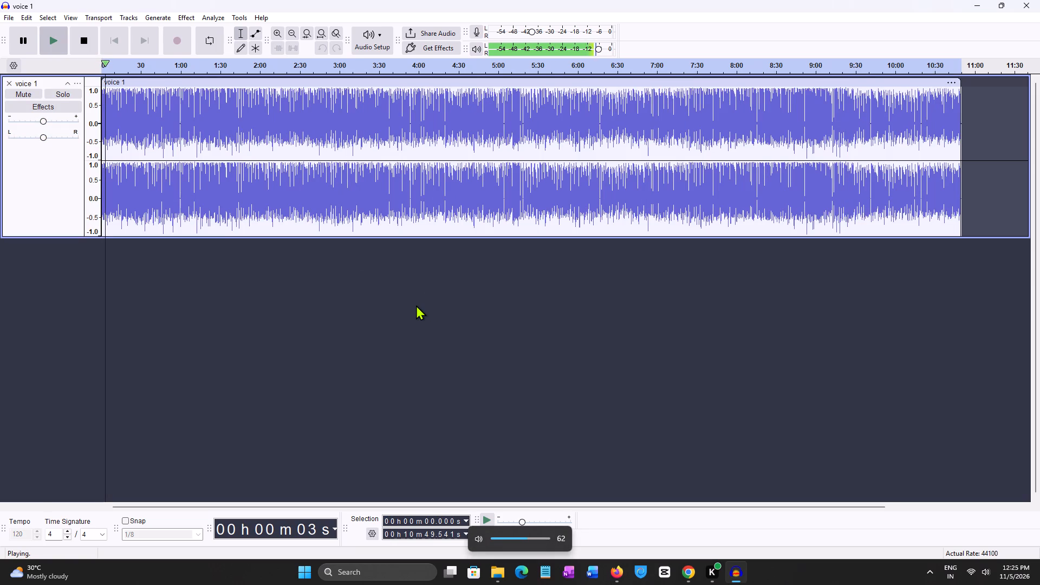
key("space")
key("space")
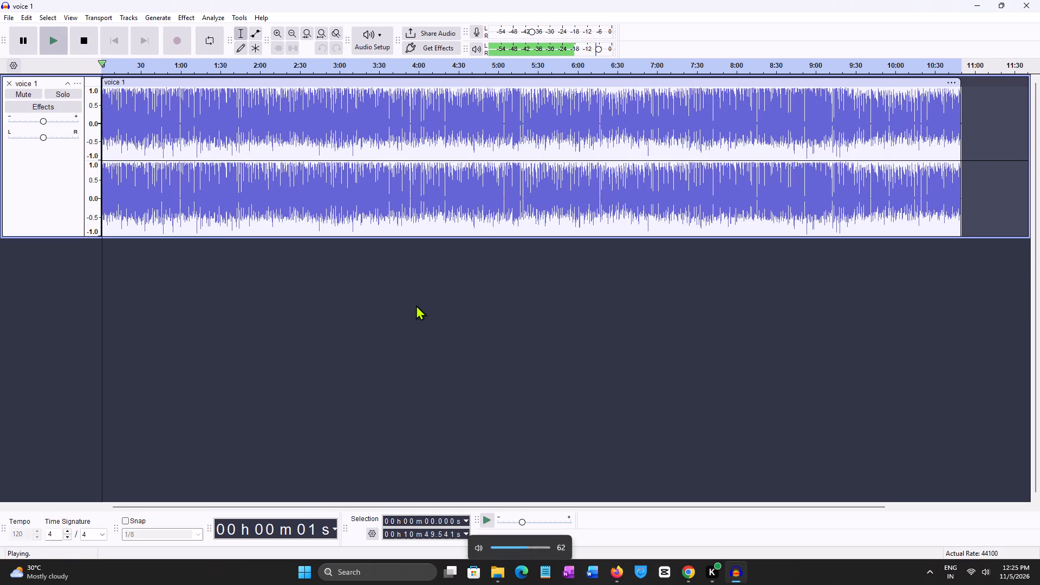
scroll(405, 260, "up", 2, "ctrl")
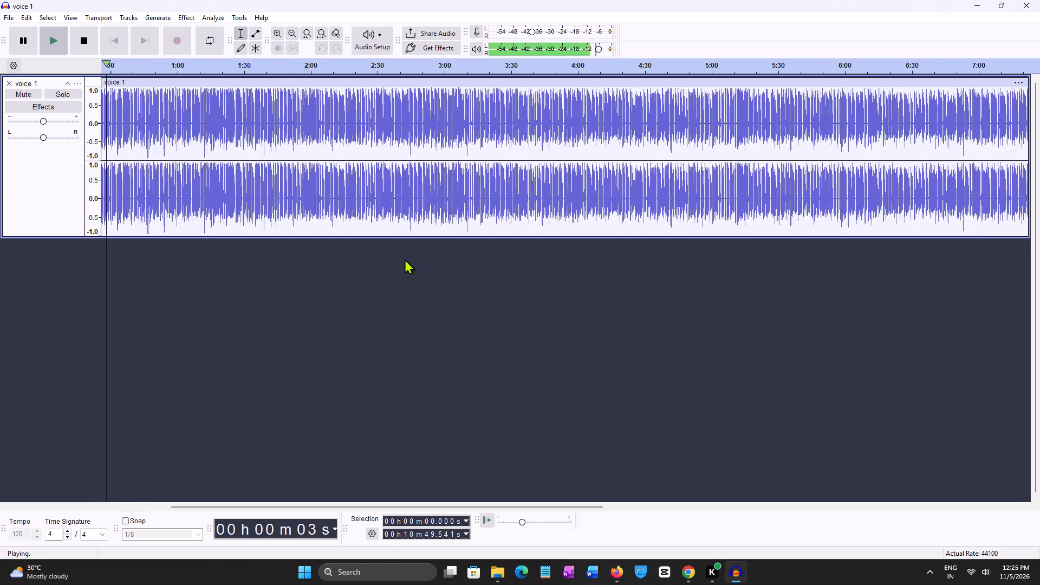
scroll(405, 259, "up", 14, "ctrl")
scroll(439, 329, "up", 3, "ctrl")
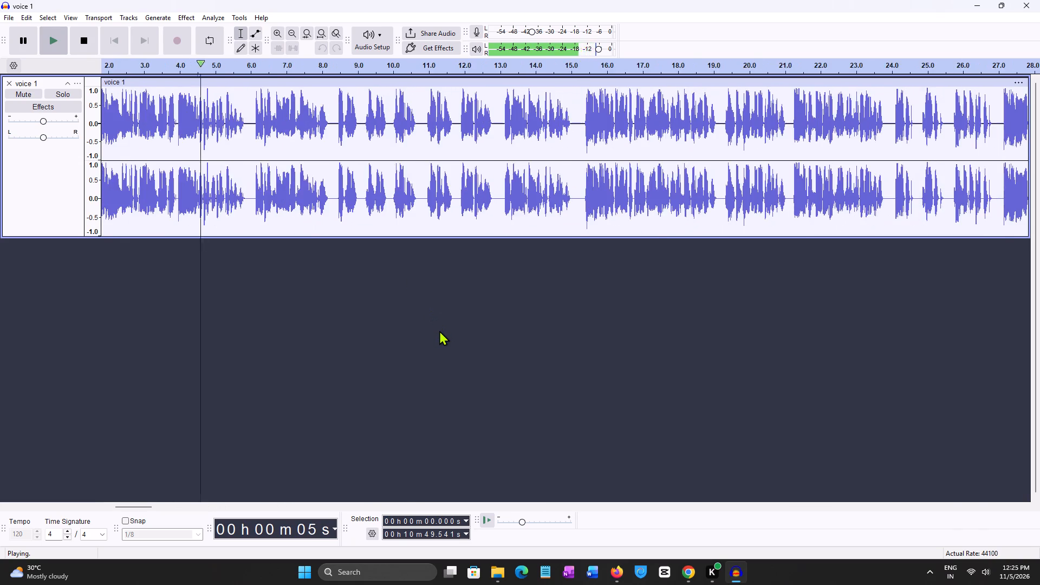
scroll(439, 330, "up", 5, "ctrl")
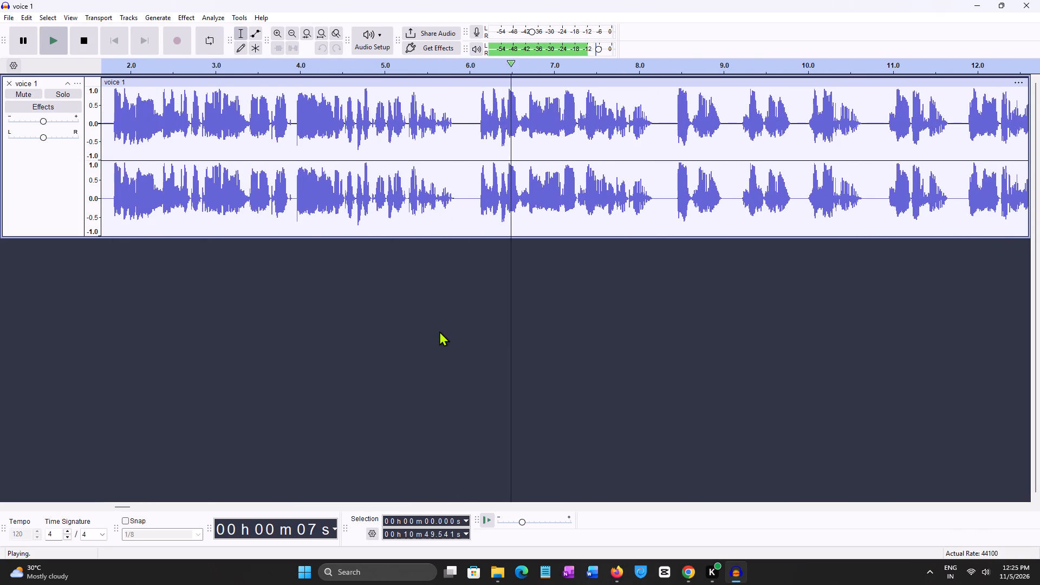
scroll(439, 334, "down", 1, "ctrl")
key("ctrl+space")
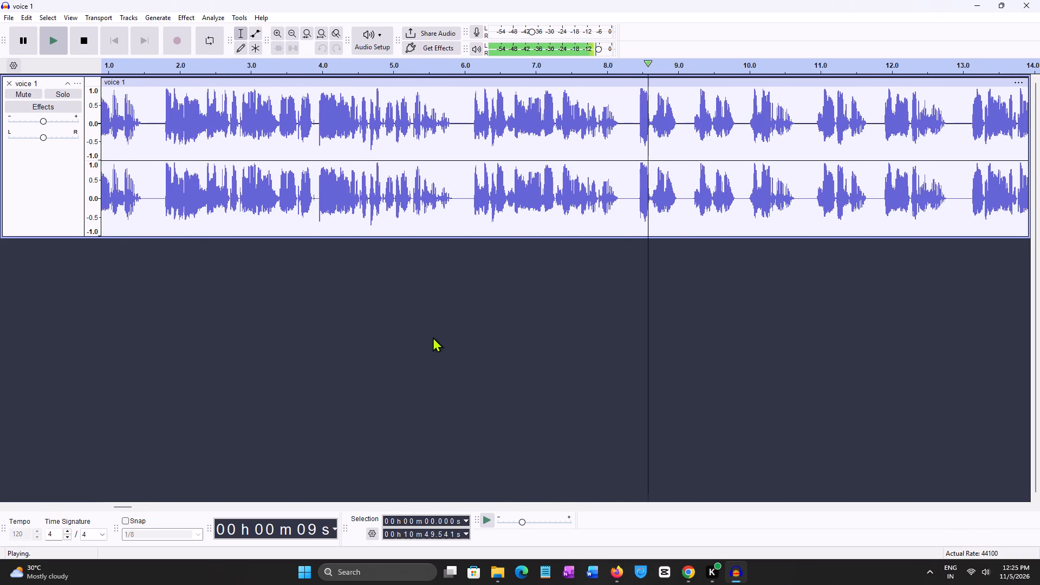
key("space")
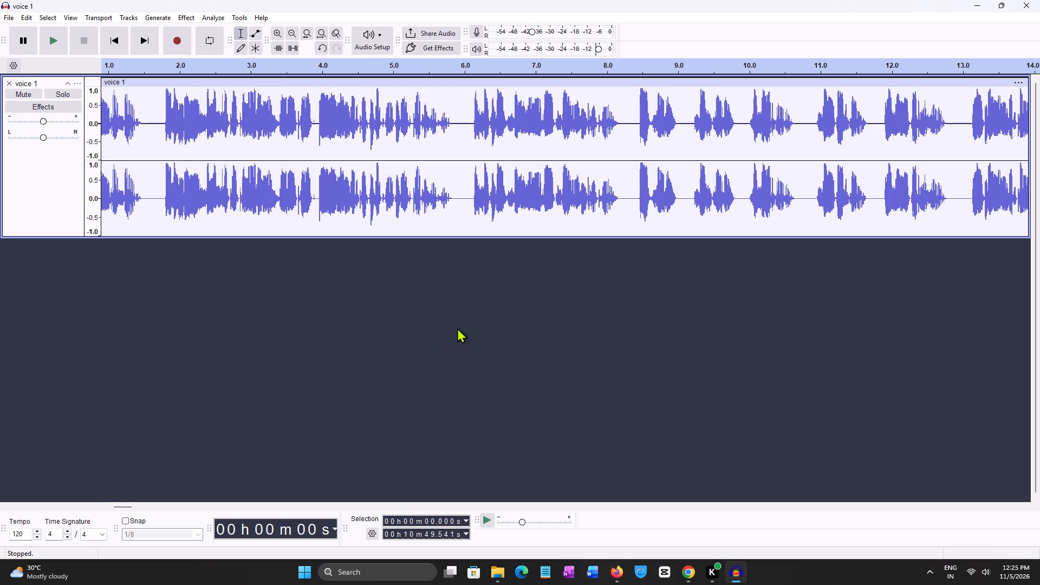
Apply Truncate Silence to the whole narration with threshold -20 dB, duration 0.4 seconds, truncating to 0.3 seconds.
key("ctrl+a")
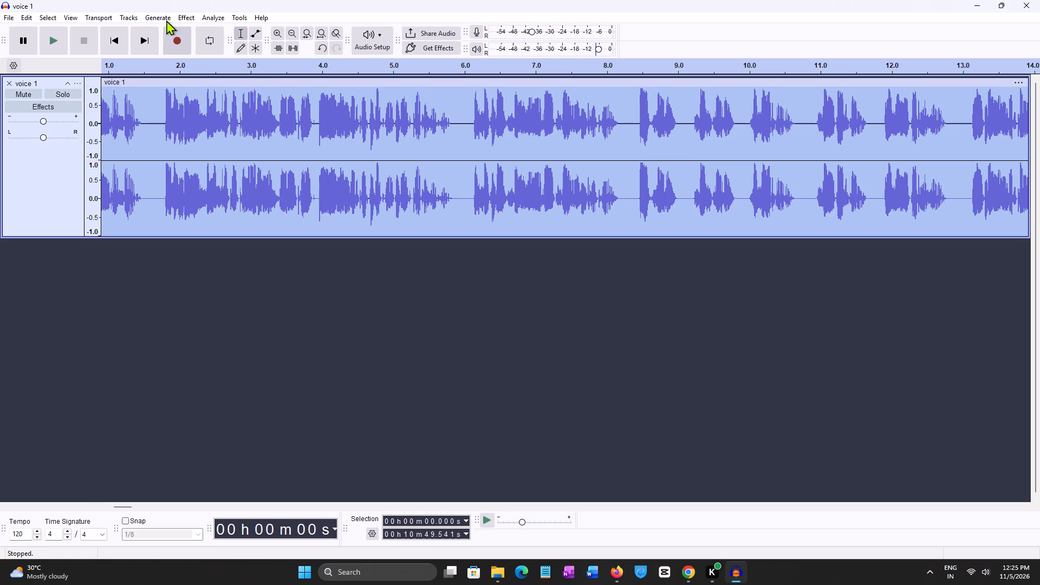
left_click(183, 19)
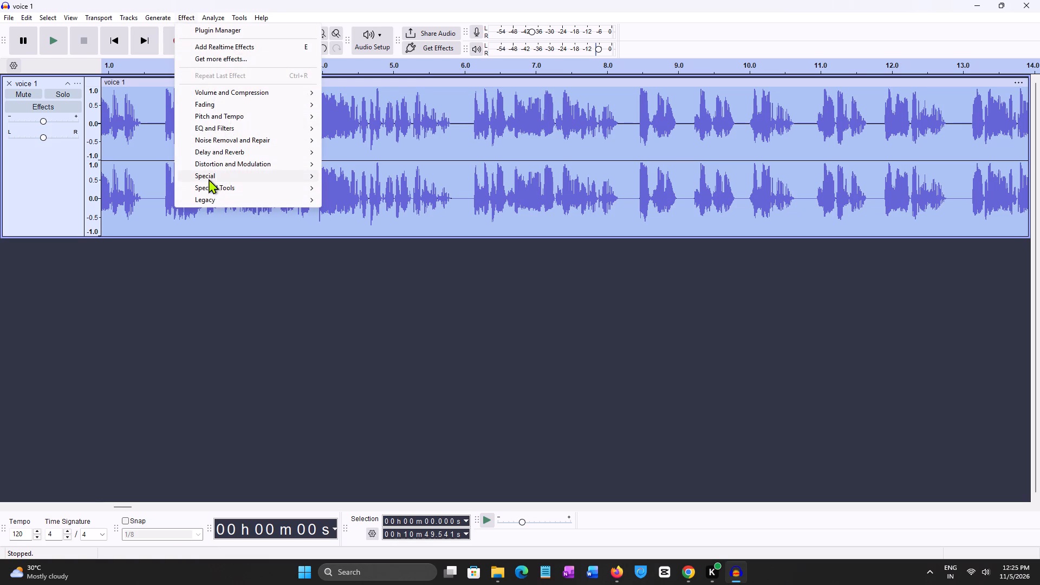
left_click(334, 212)
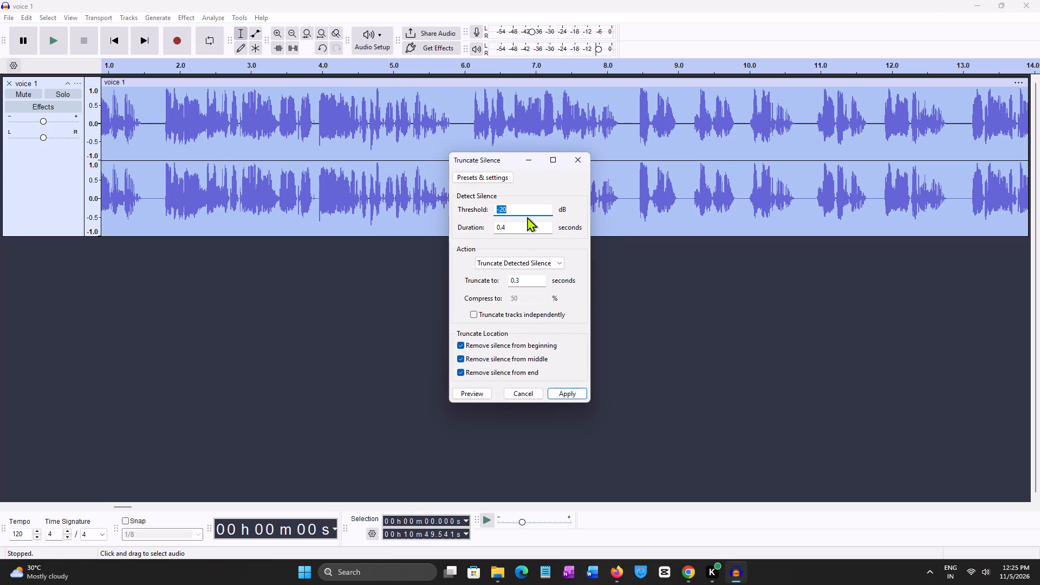
left_click(565, 395)
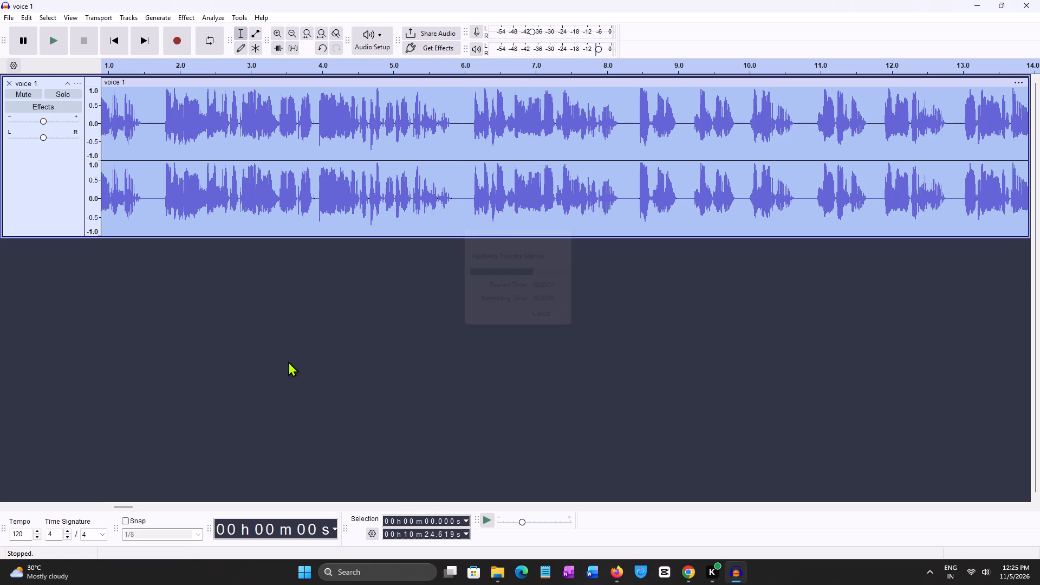
Play the silence-truncated narration from the beginning to check its pacing.
left_click(288, 361)
key("space")
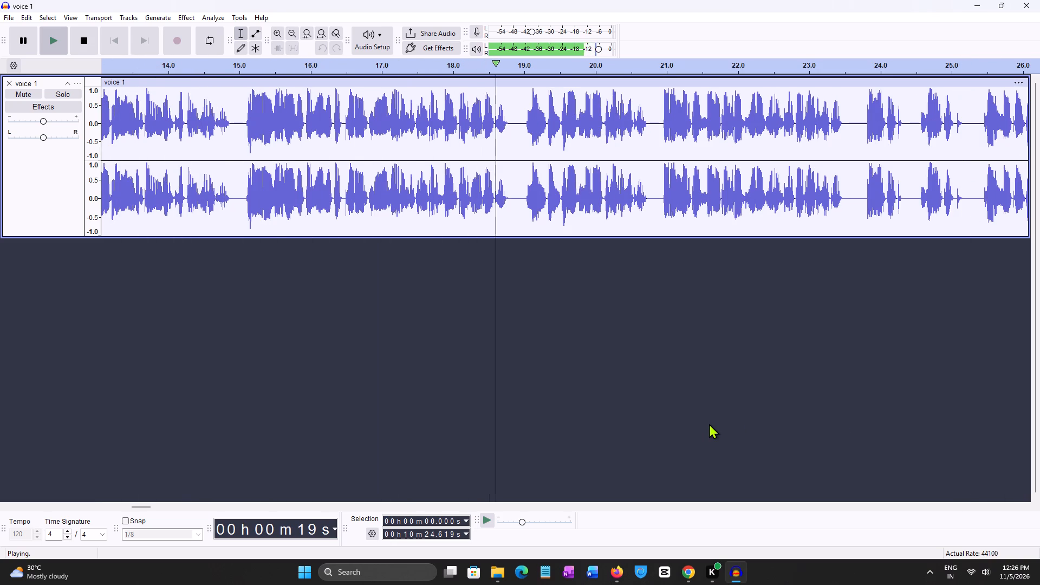
key("space")
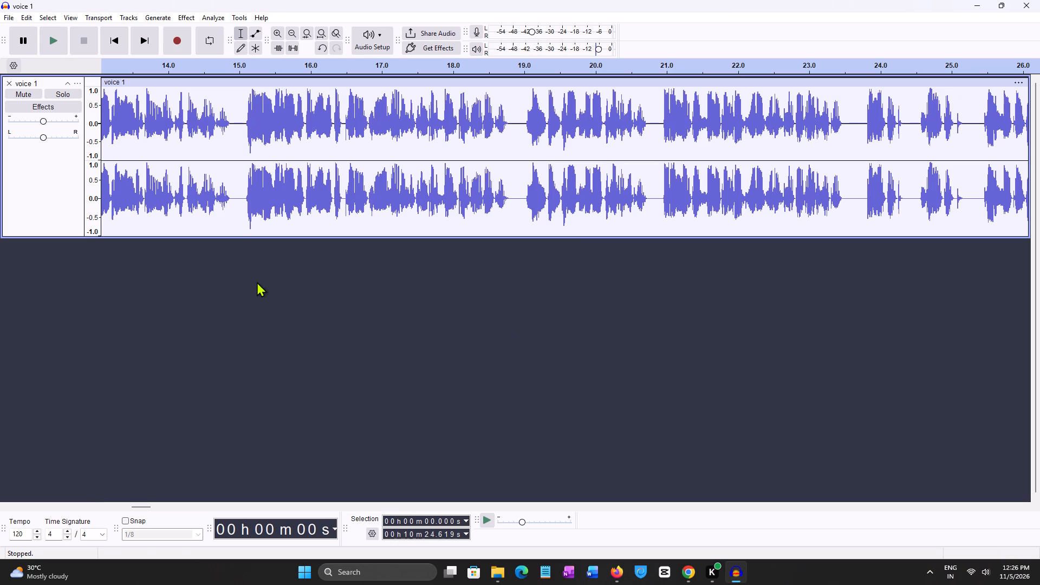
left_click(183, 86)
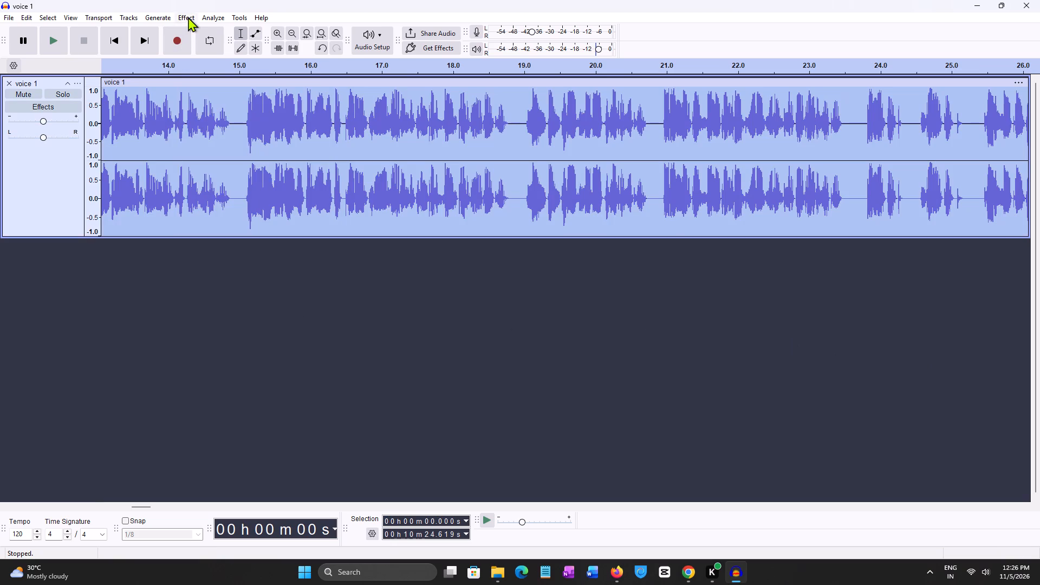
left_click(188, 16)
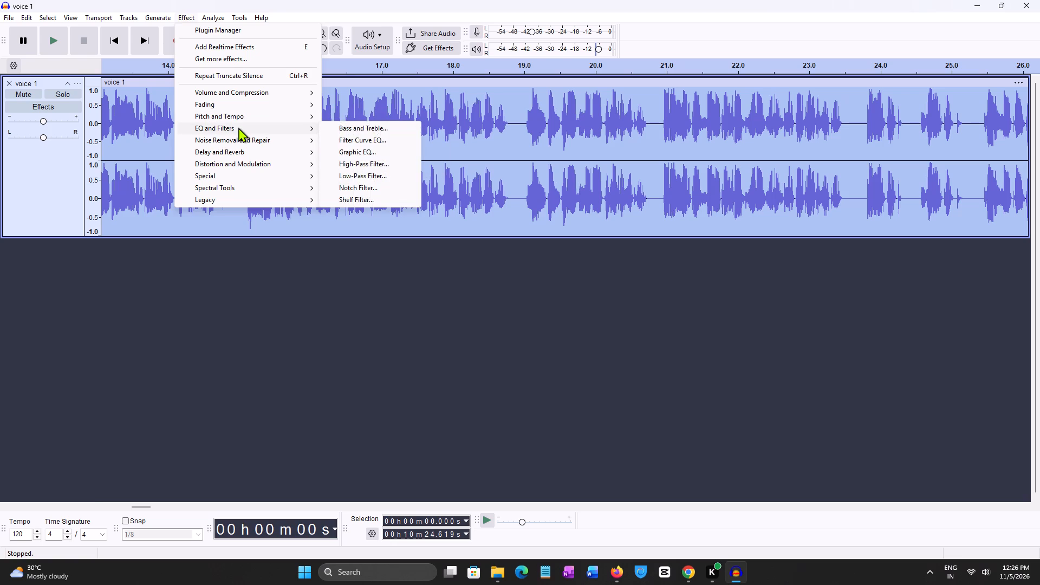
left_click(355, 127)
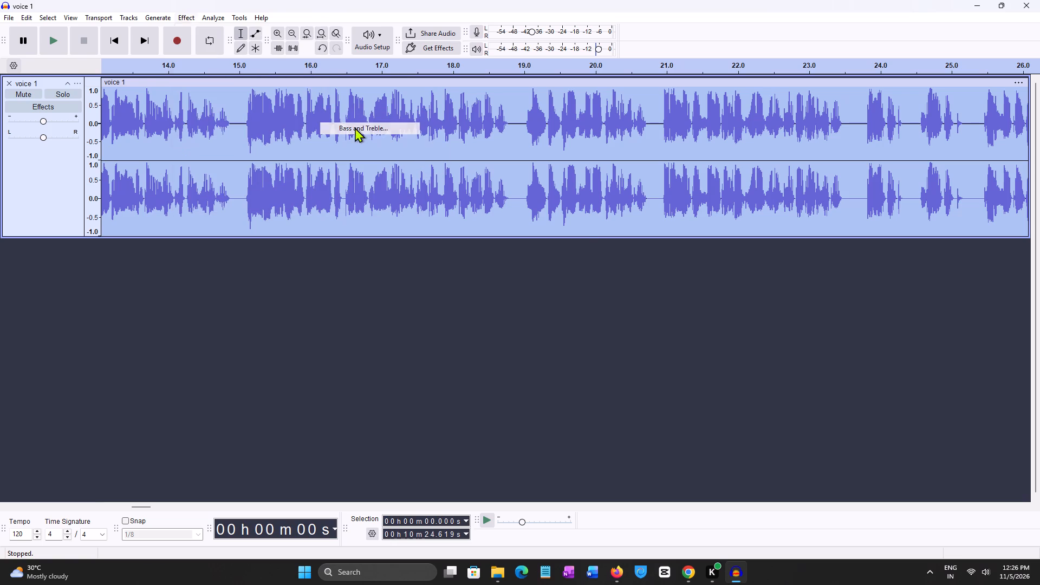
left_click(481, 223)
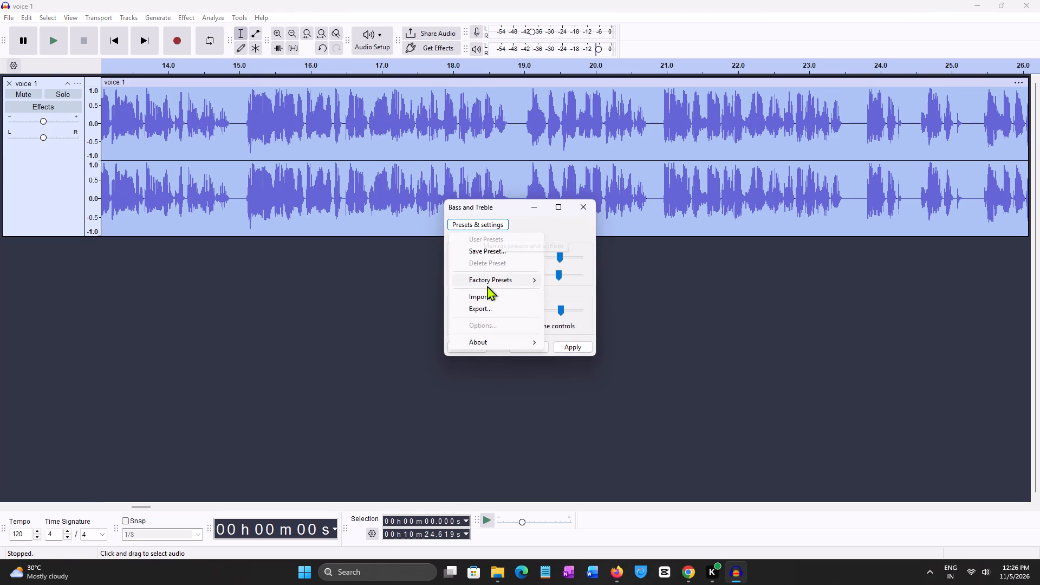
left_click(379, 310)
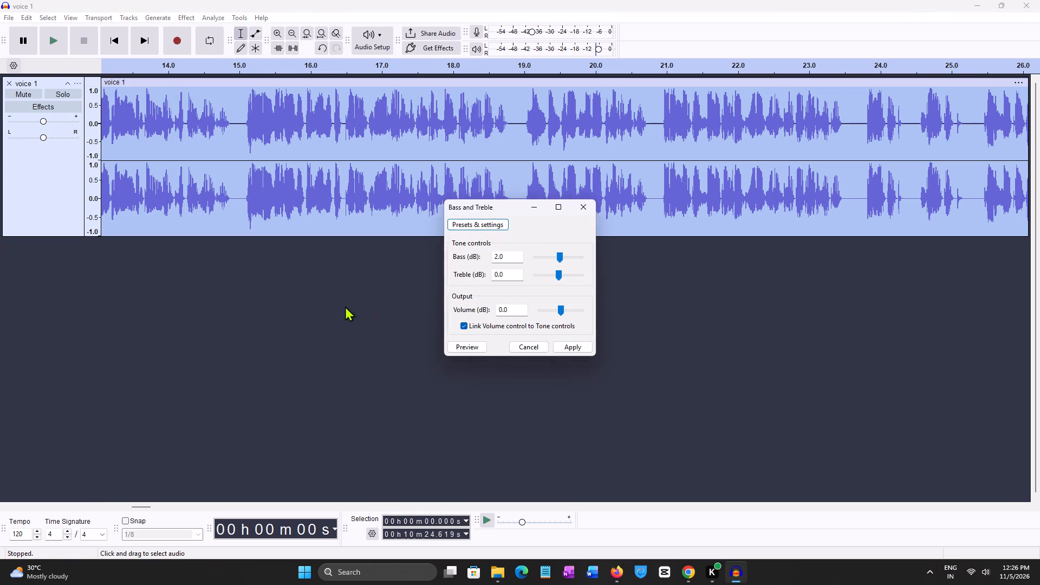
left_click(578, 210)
Preview and apply Filter Curve EQ with the Bass Boost factory preset to the whole narration.
left_click(180, 15)
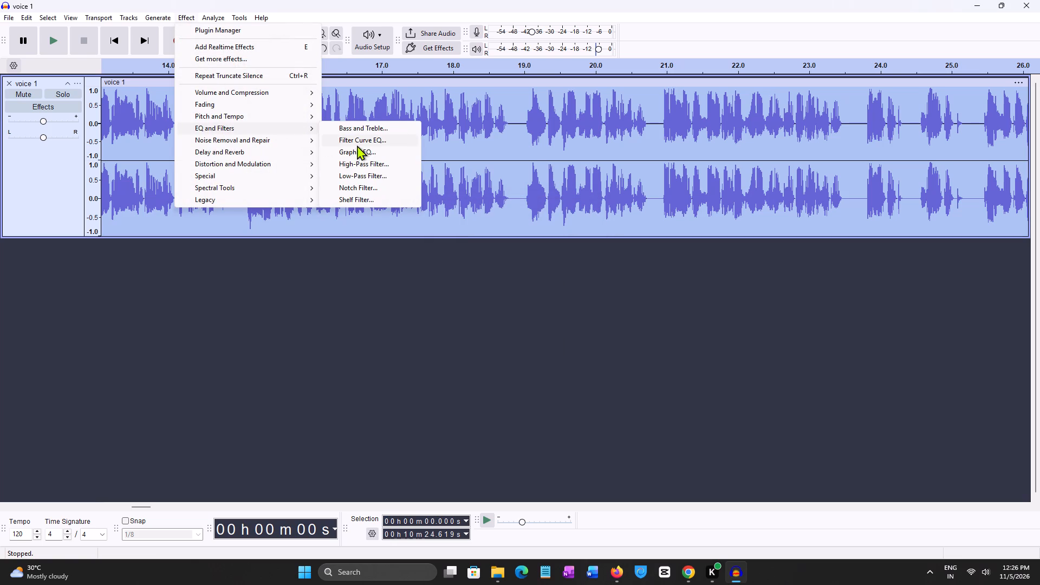
left_click(360, 140)
left_click(306, 163)
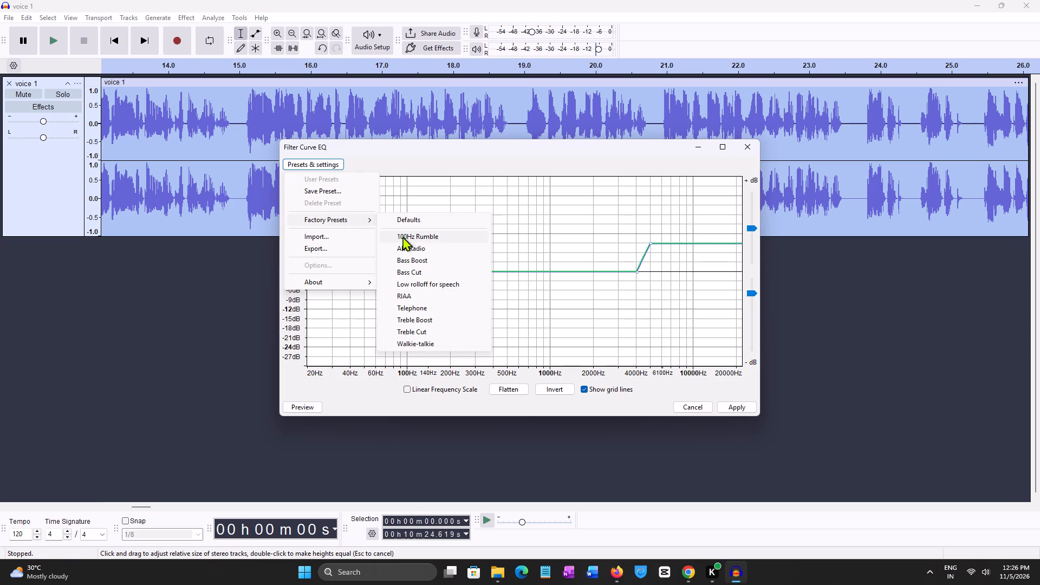
left_click(418, 263)
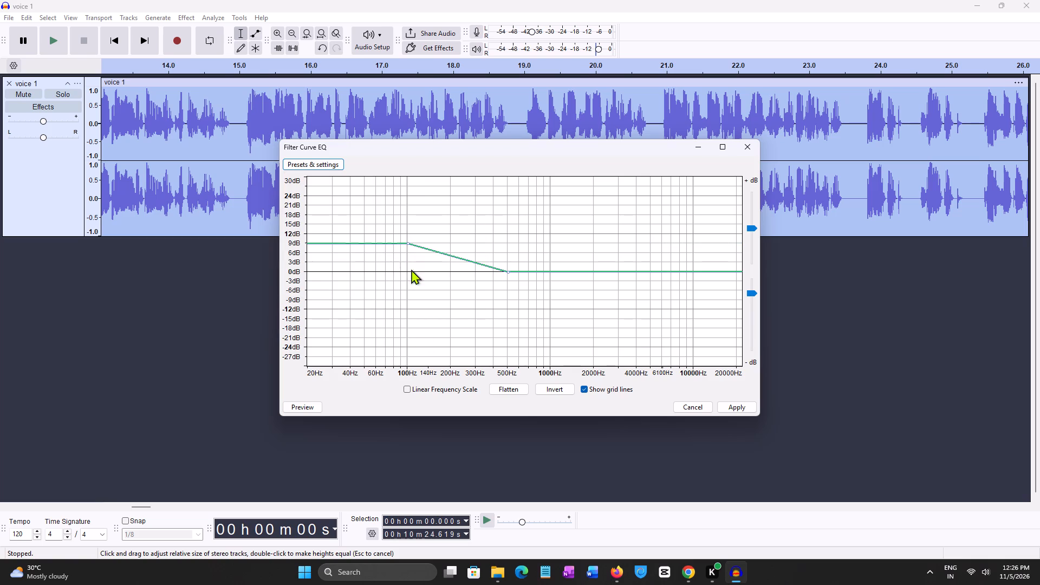
left_click(305, 411)
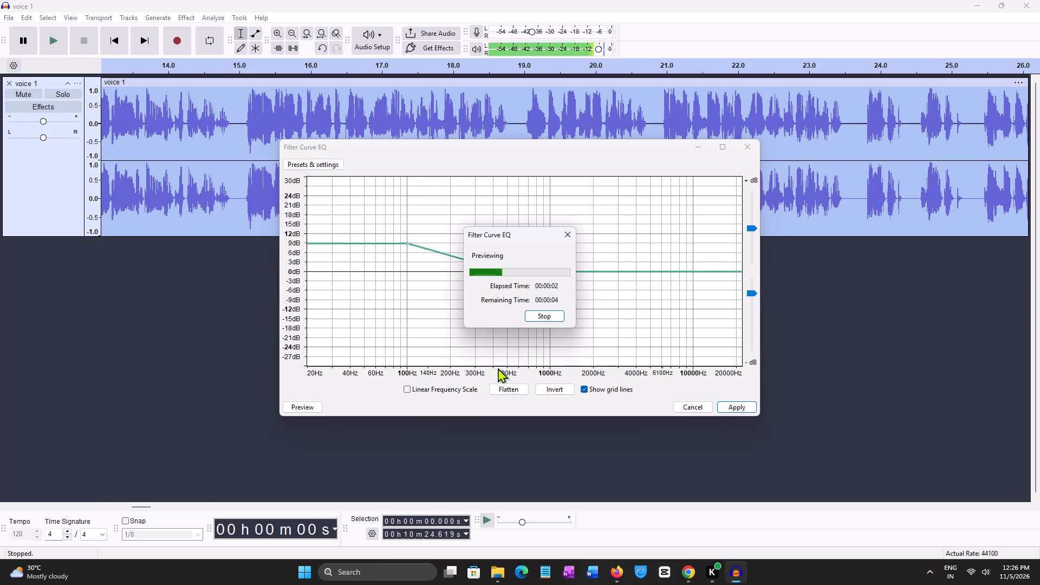
left_click(538, 319)
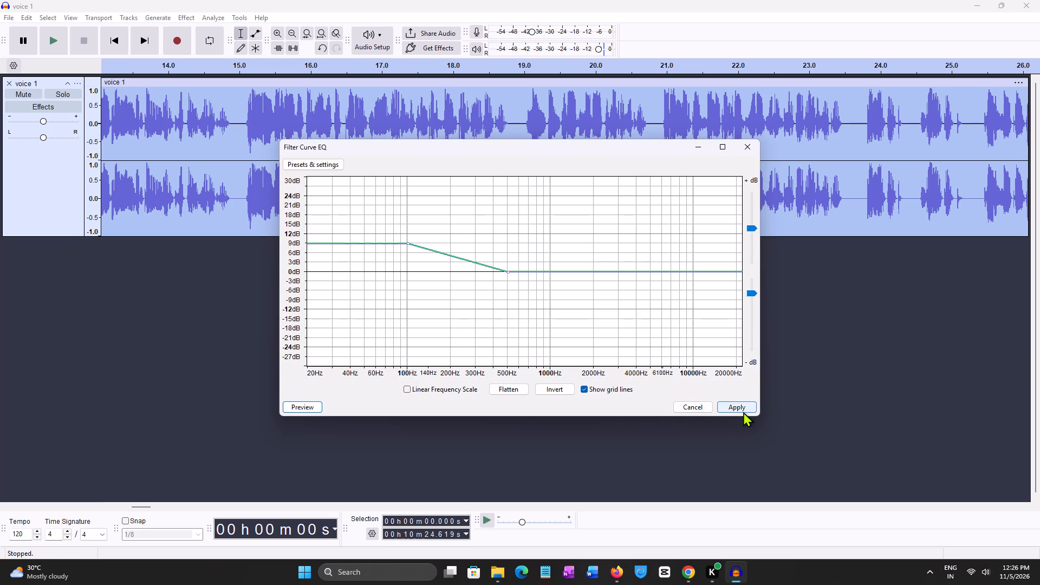
left_click(742, 412)
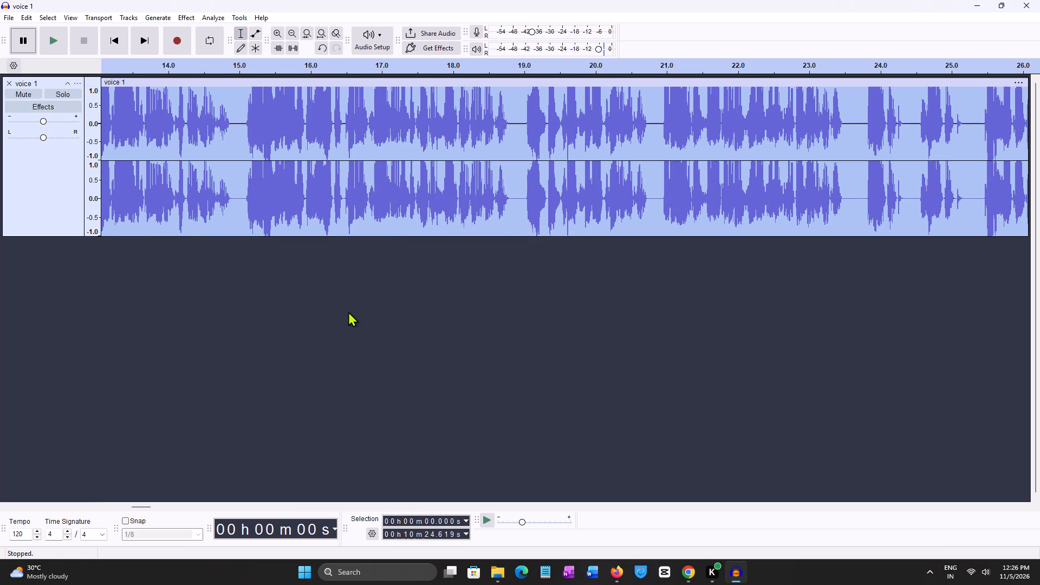
Play the bass-boosted narration from the beginning to check how it sounds.
scroll(487, 353, "down", 4, "ctrl")
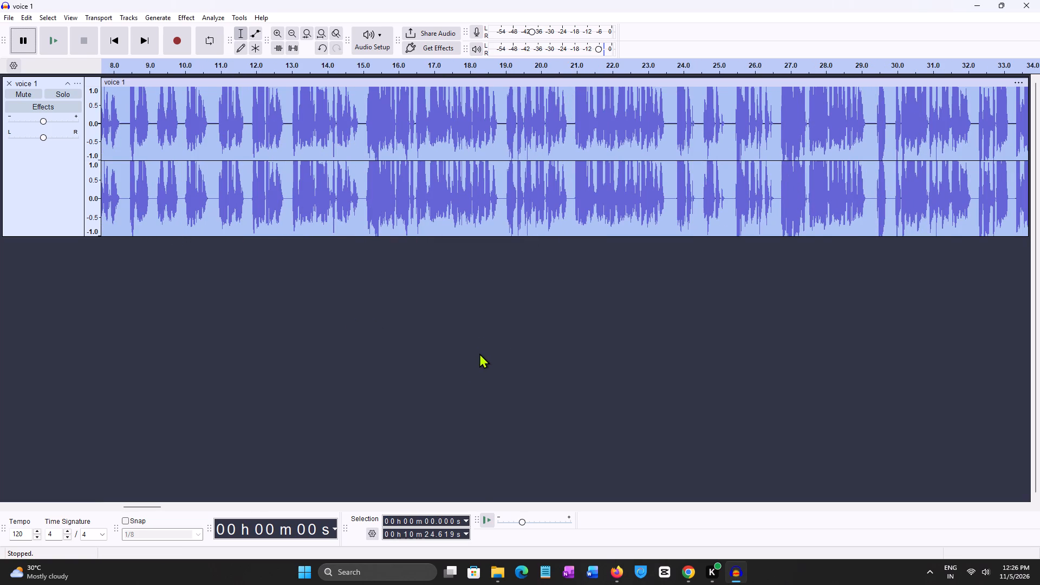
key("ctrl+space")
key("space")
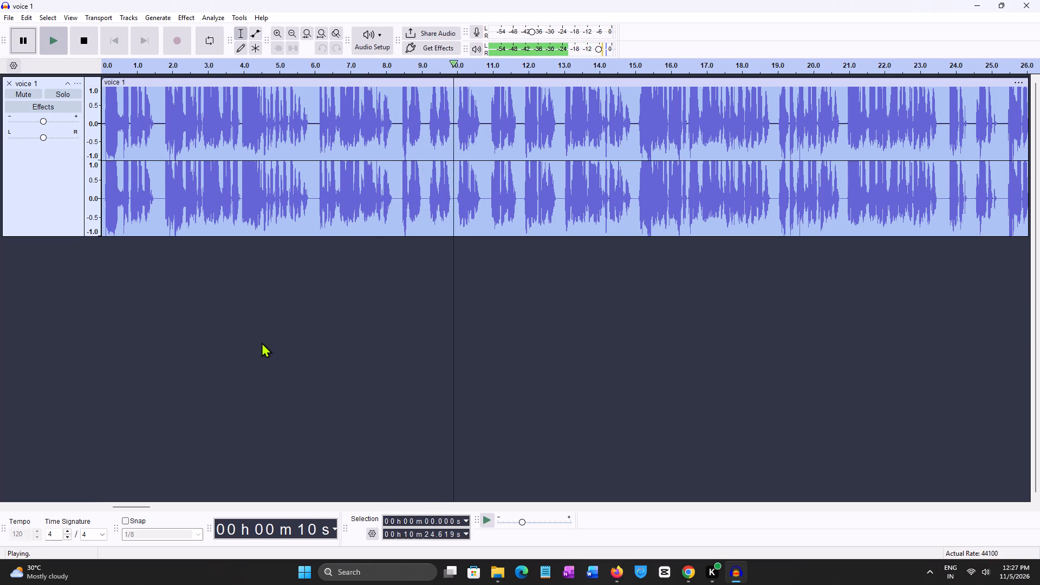
key("space")
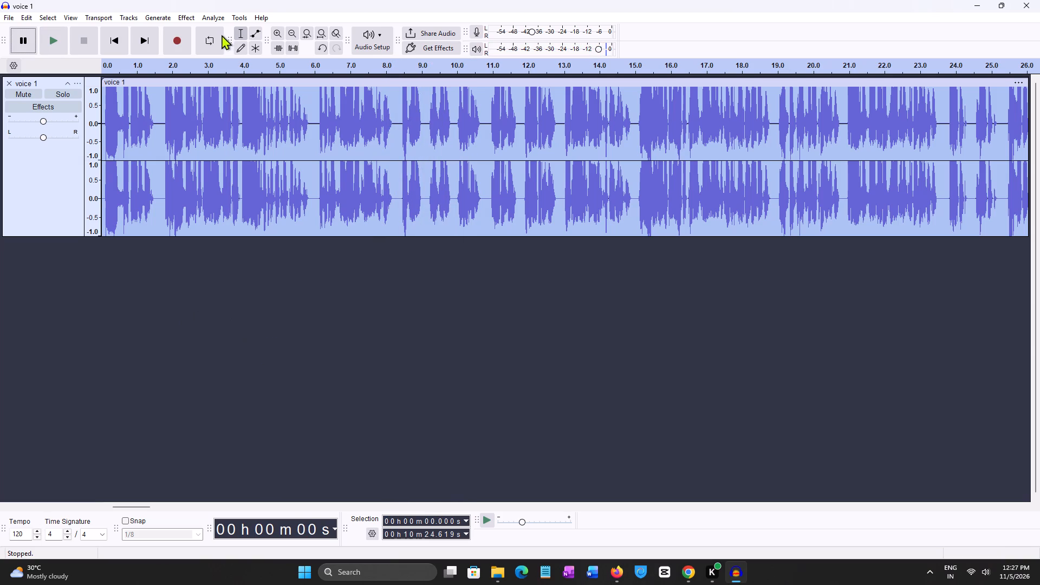
Preview the Treble Boost factory preset of Filter Curve EQ on the whole narration.
left_click(192, 18)
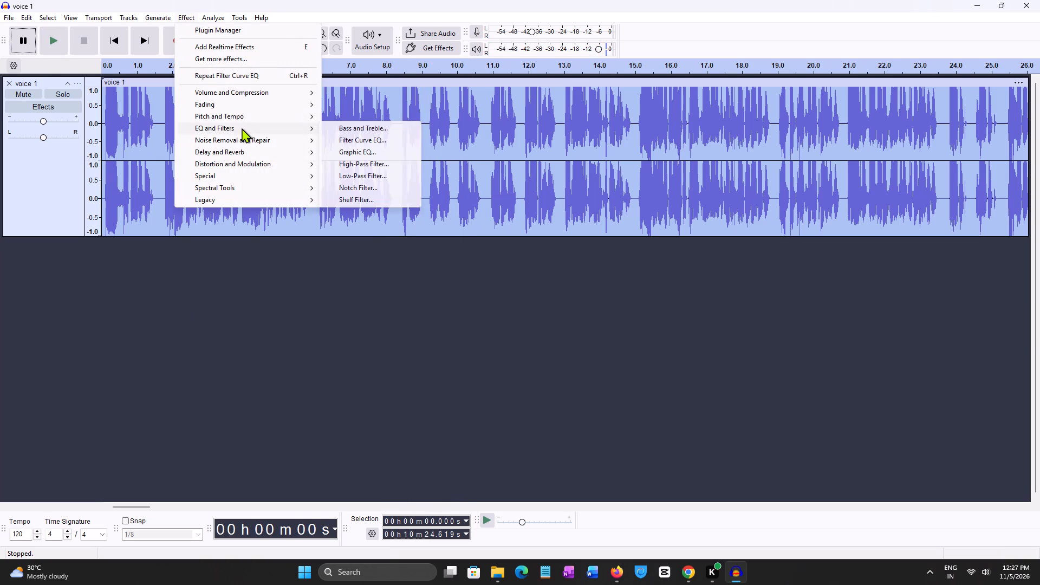
left_click(355, 141)
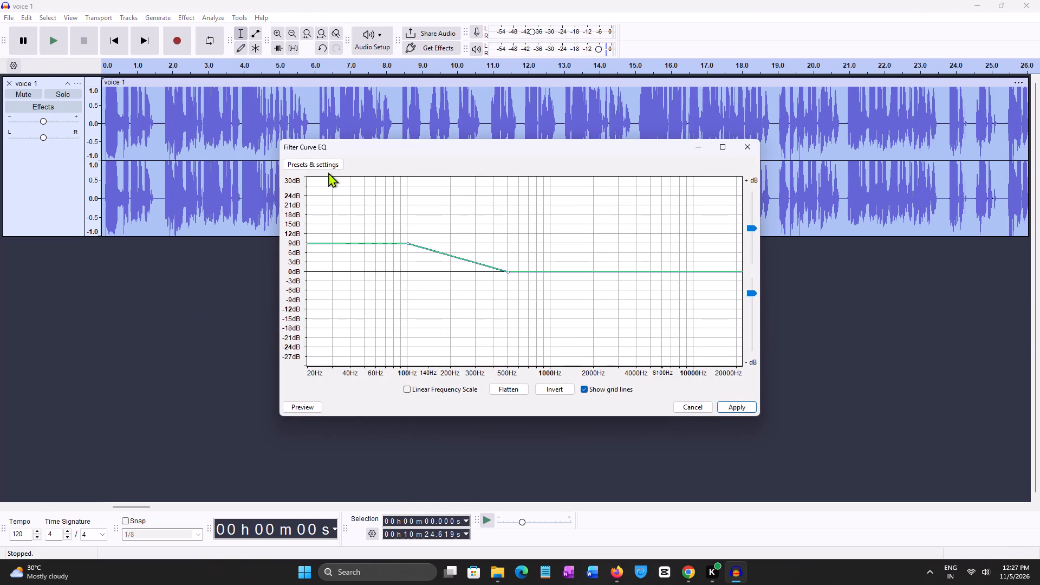
left_click(318, 162)
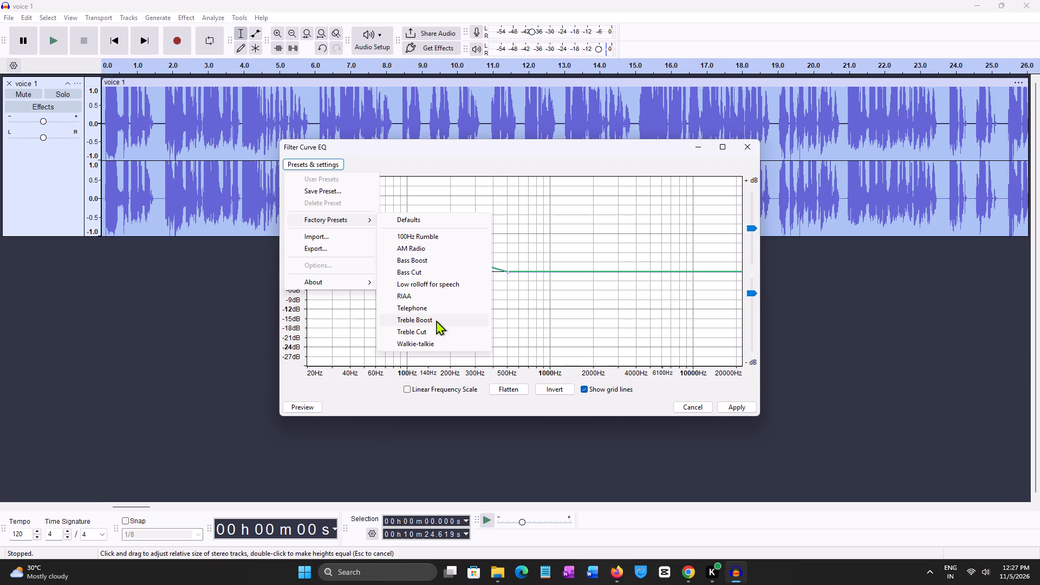
left_click(434, 320)
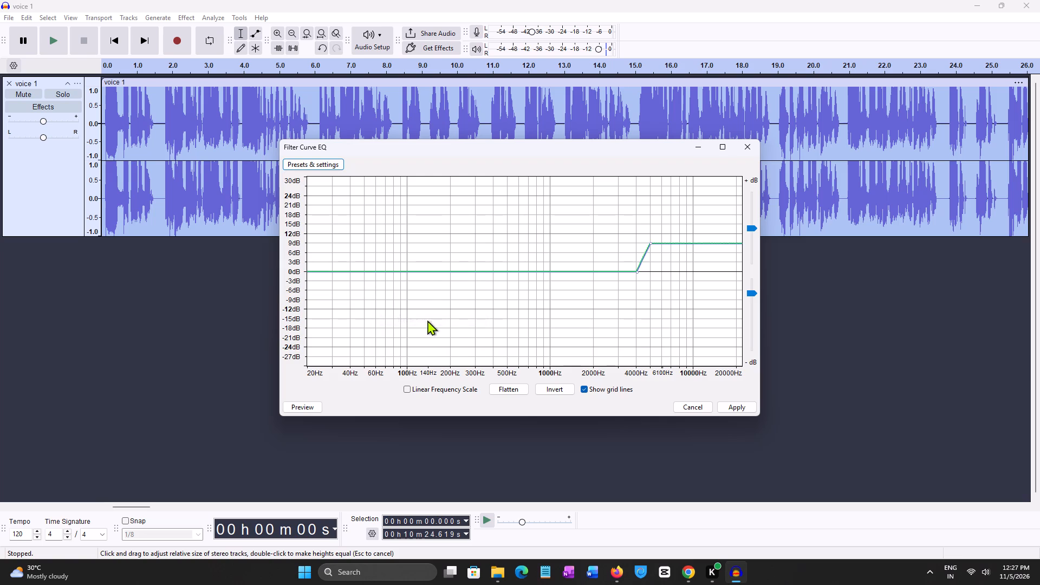
left_click(301, 409)
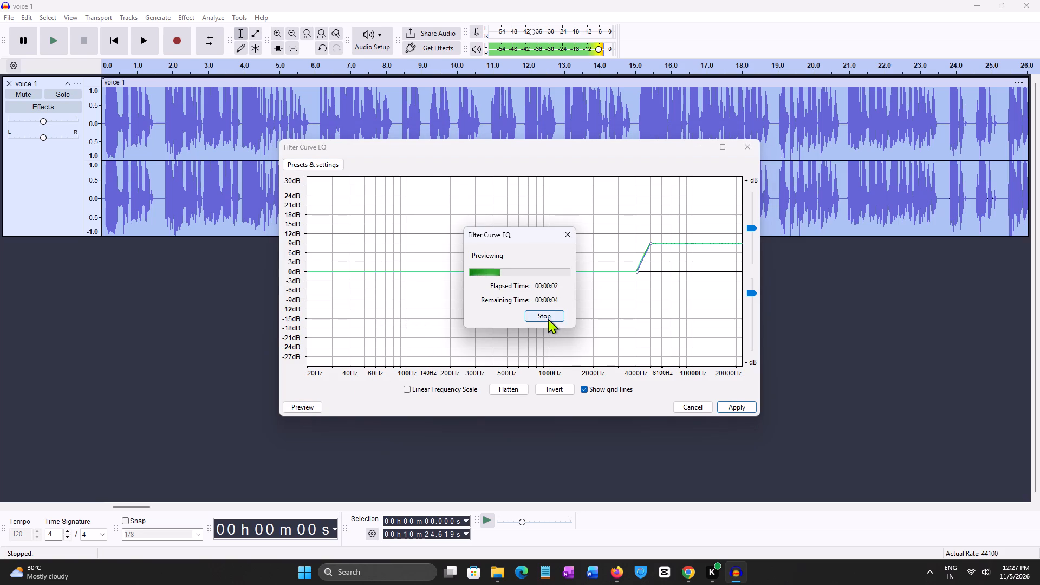
left_click(548, 318)
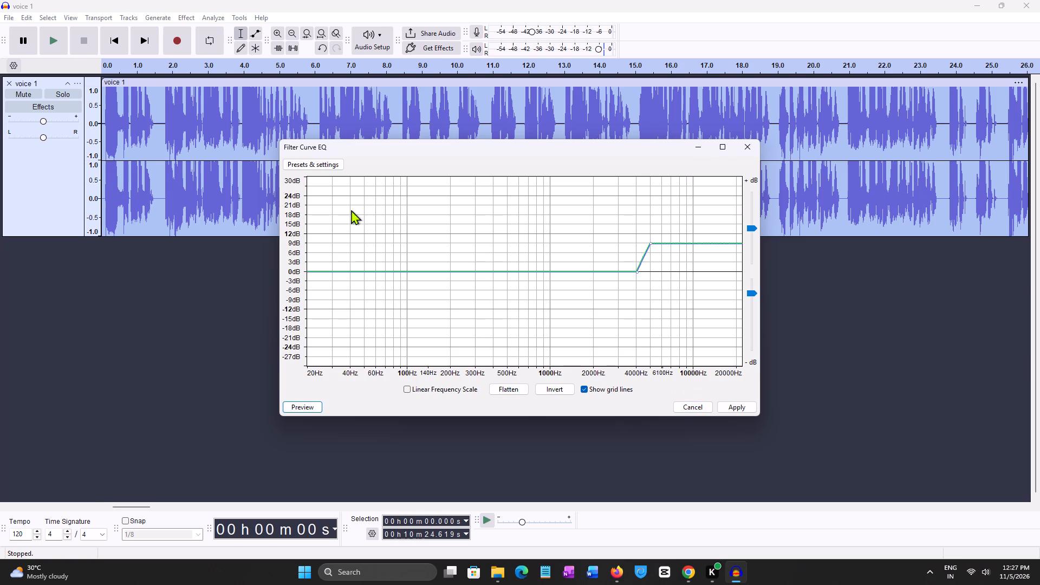
Preview and apply the Low rolloff for speech preset of Filter Curve EQ to the narration.
left_click(323, 166)
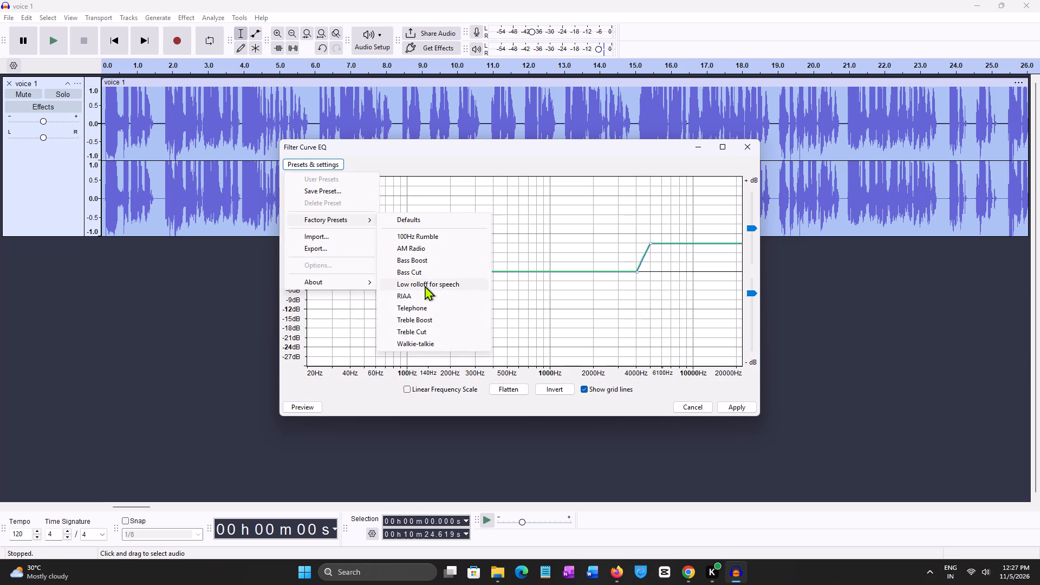
left_click(425, 285)
left_click(304, 409)
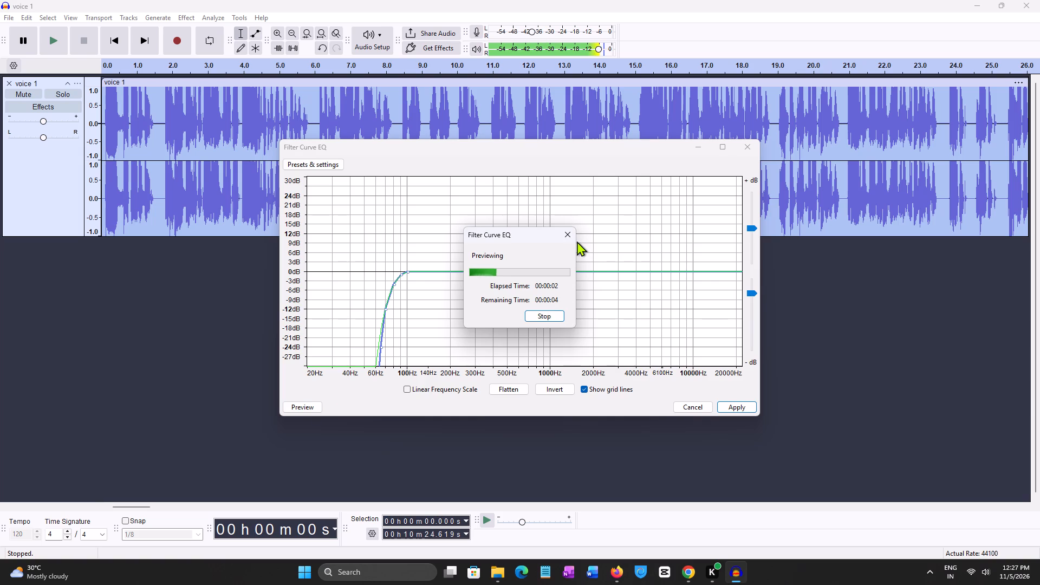
left_click(565, 236)
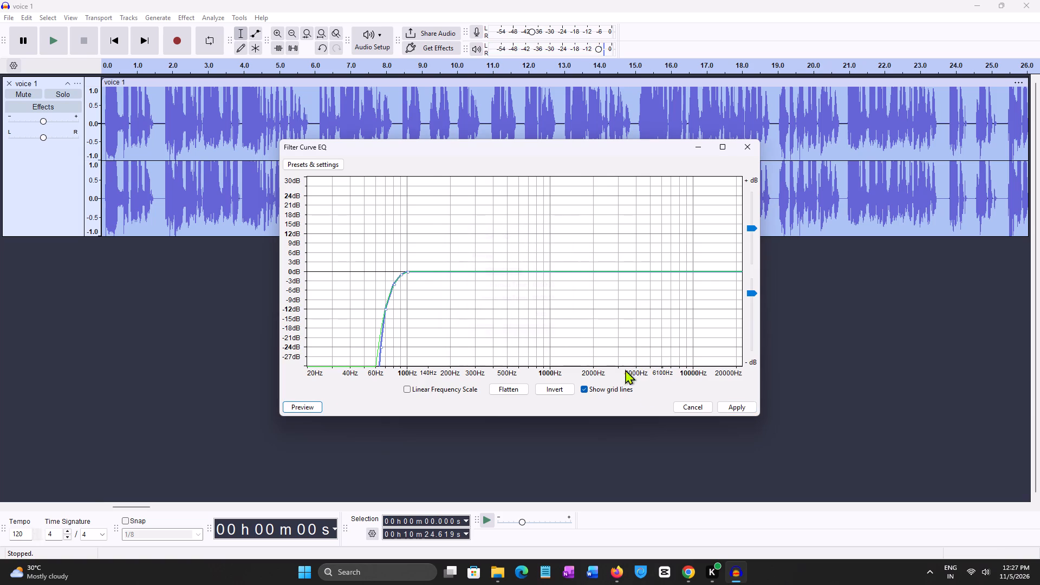
left_click(733, 409)
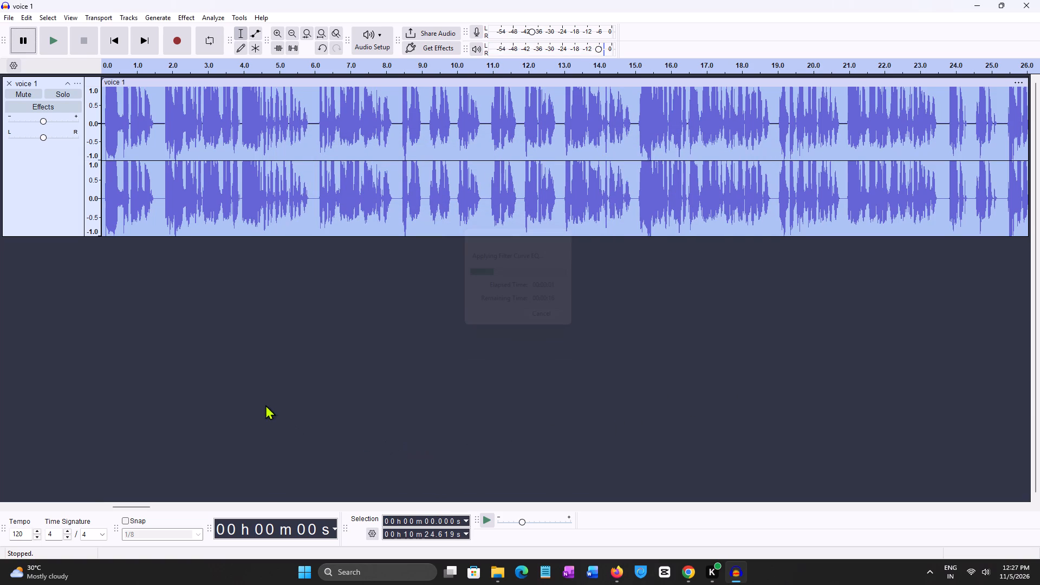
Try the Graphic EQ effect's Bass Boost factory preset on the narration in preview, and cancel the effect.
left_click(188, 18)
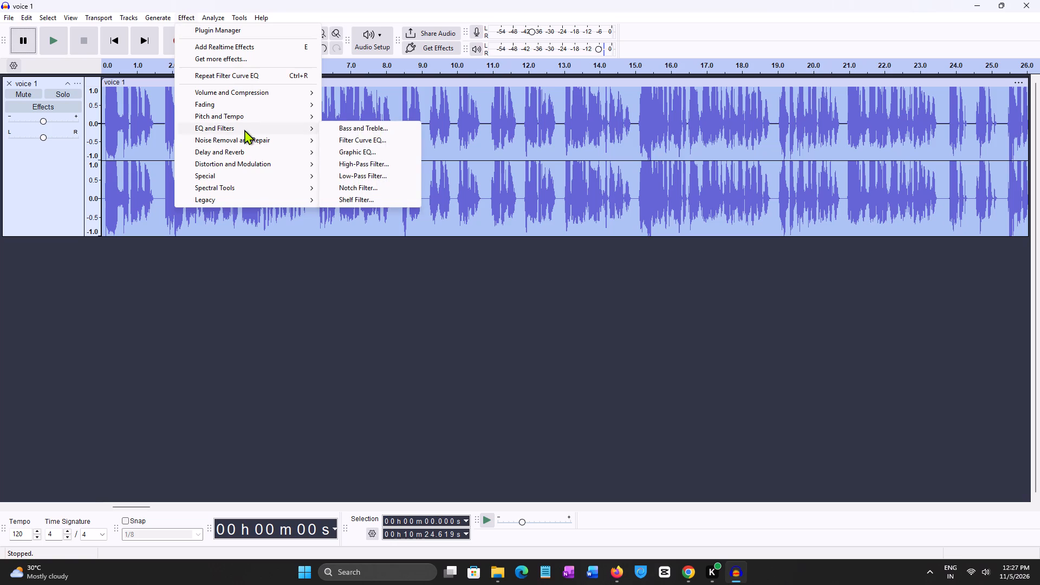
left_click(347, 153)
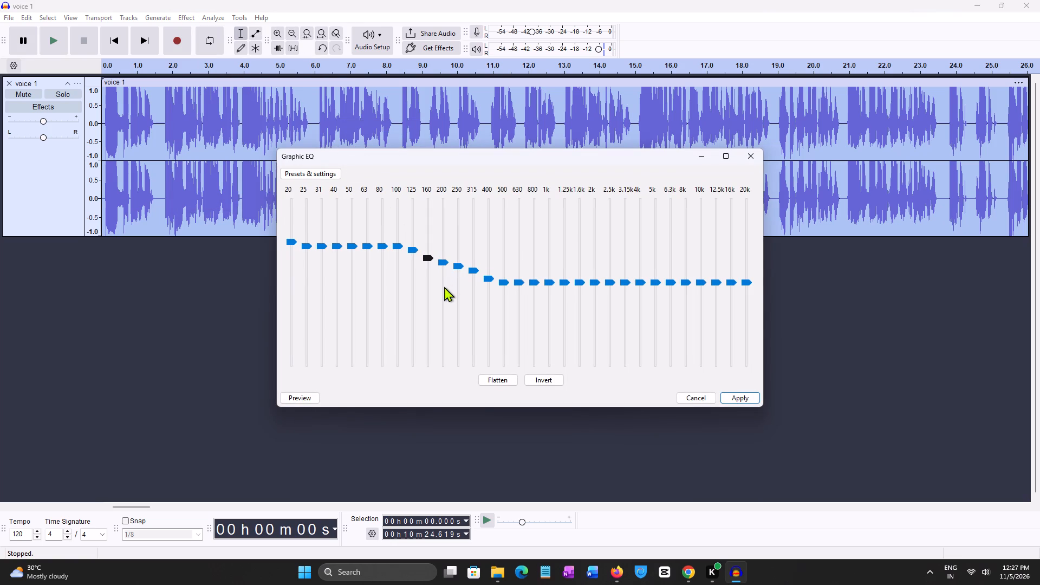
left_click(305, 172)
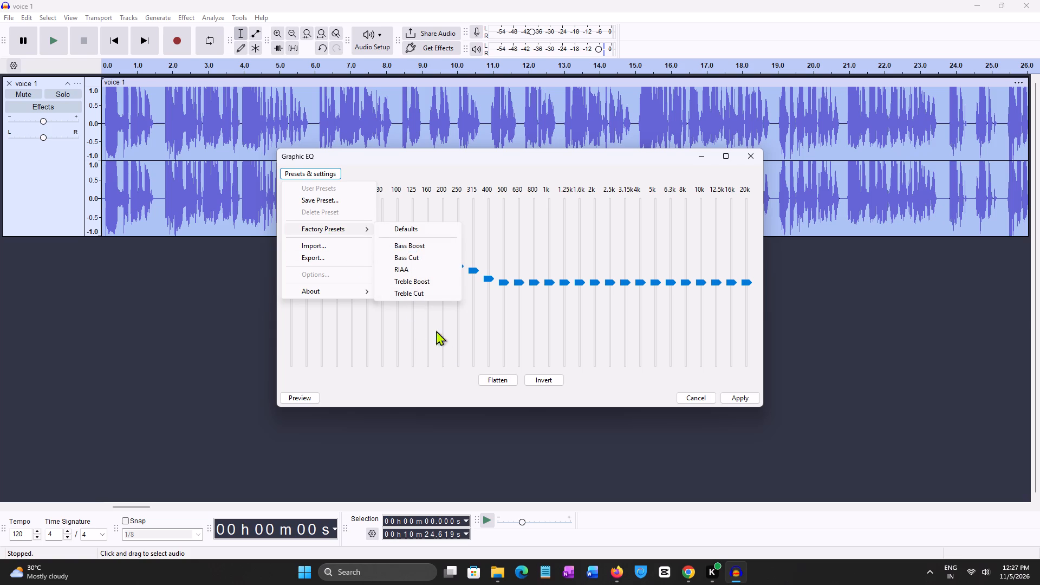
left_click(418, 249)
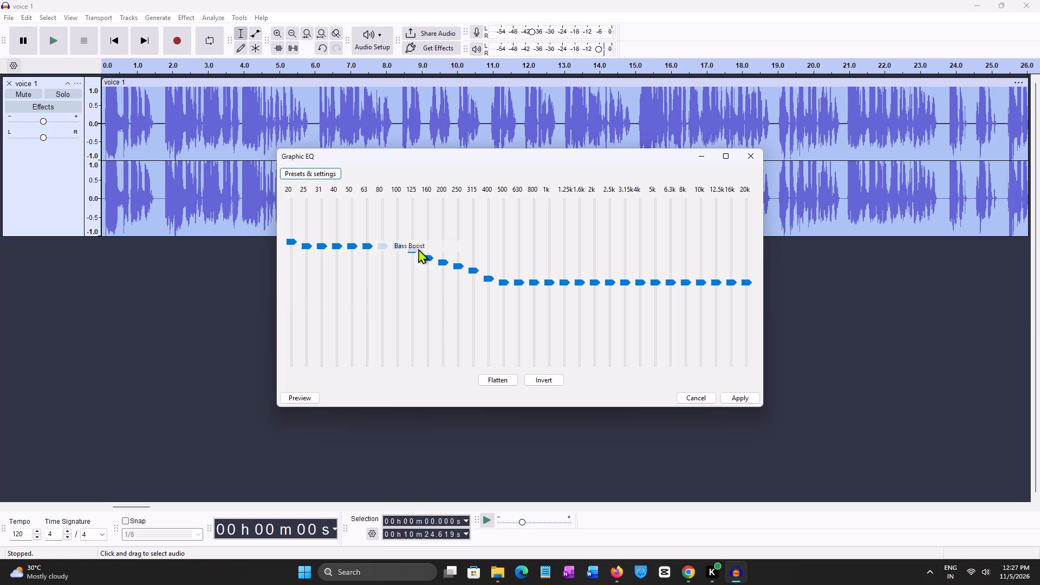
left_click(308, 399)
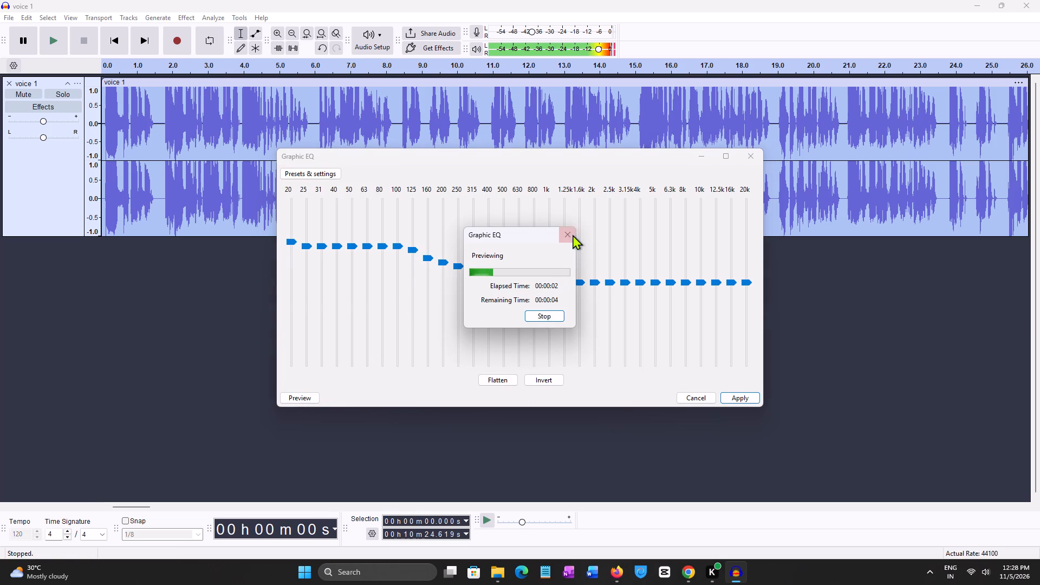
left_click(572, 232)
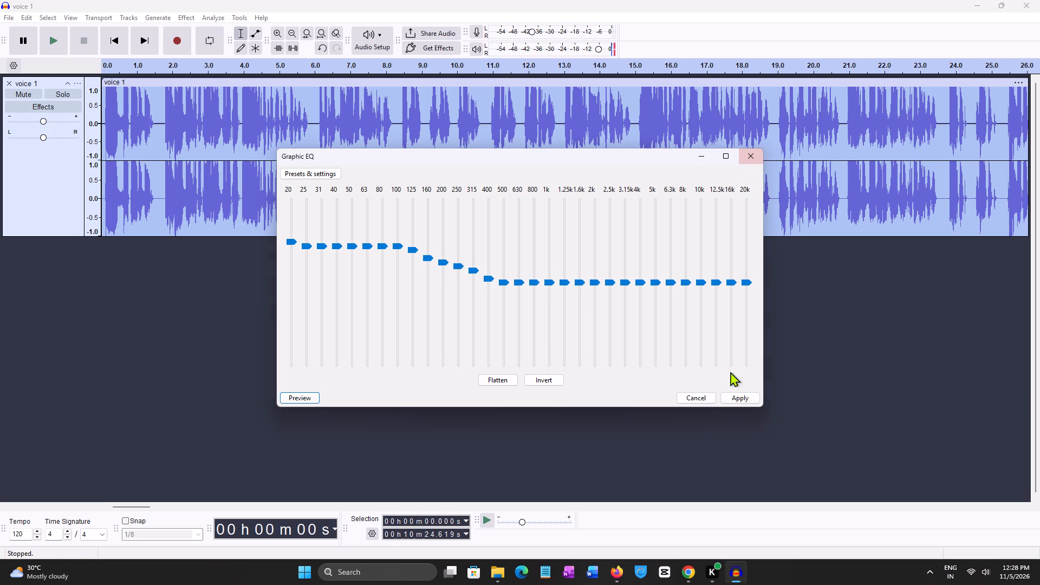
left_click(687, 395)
Deselect the narration and play it from the beginning to check the equalized sound.
left_click(375, 331)
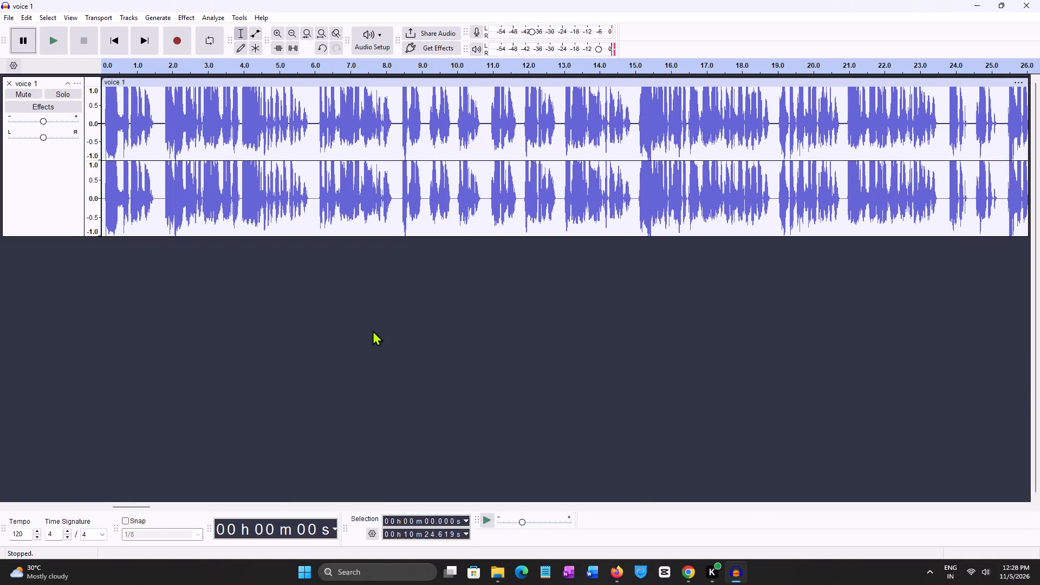
key("space")
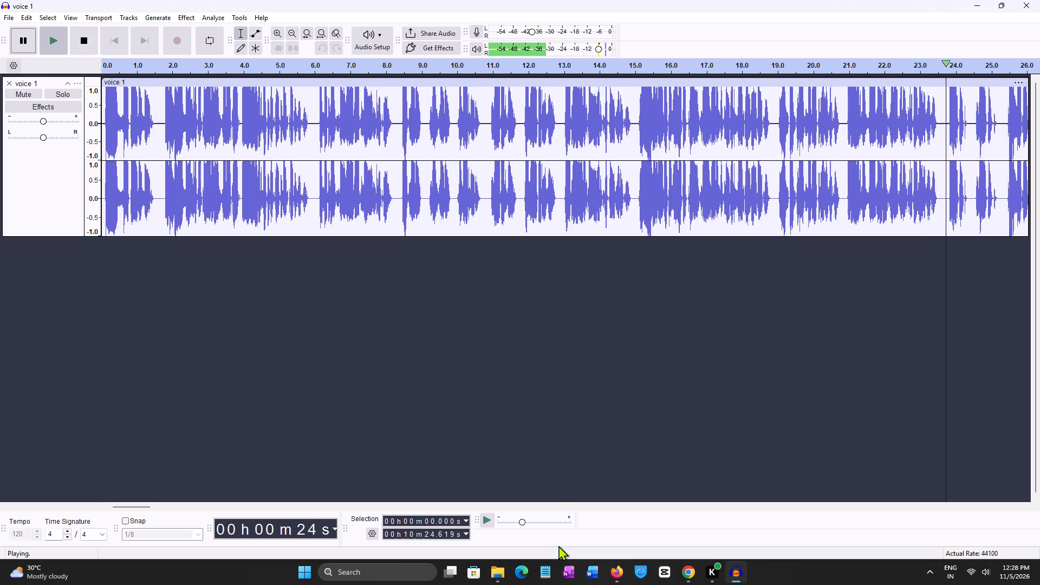
left_click(10, 16)
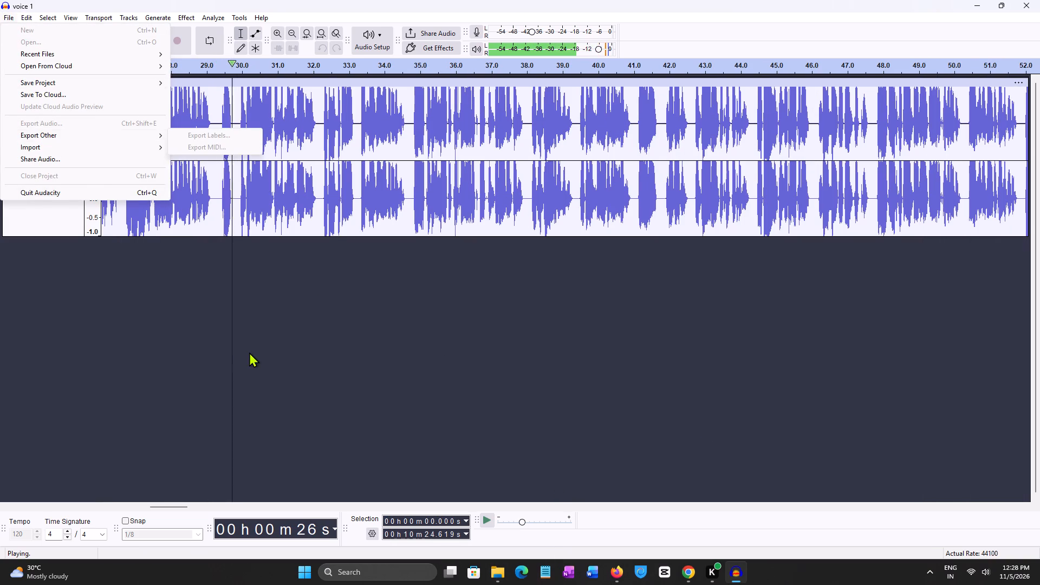
left_click(254, 352)
key("space")
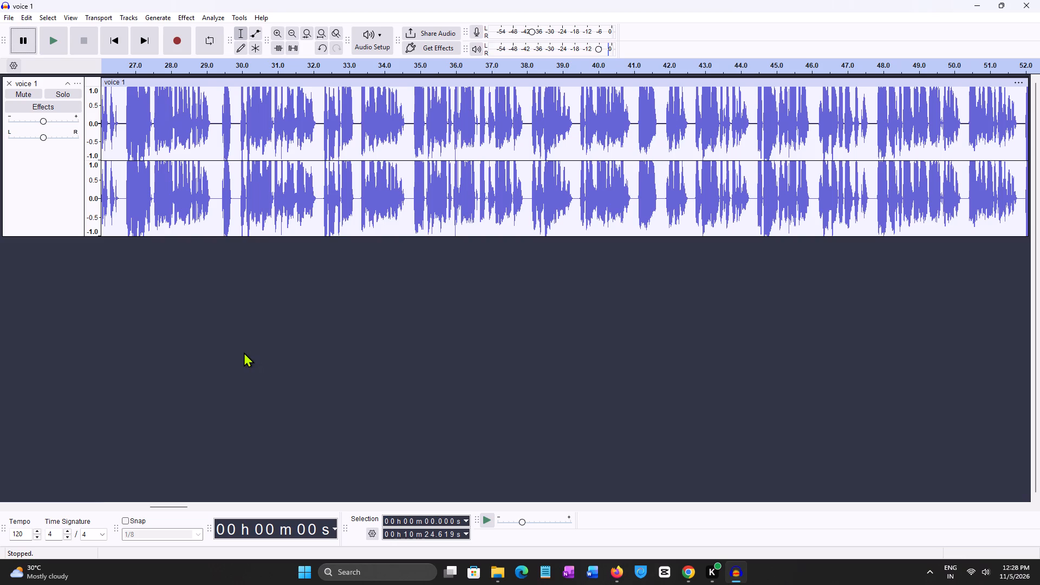
key("space")
key("space")
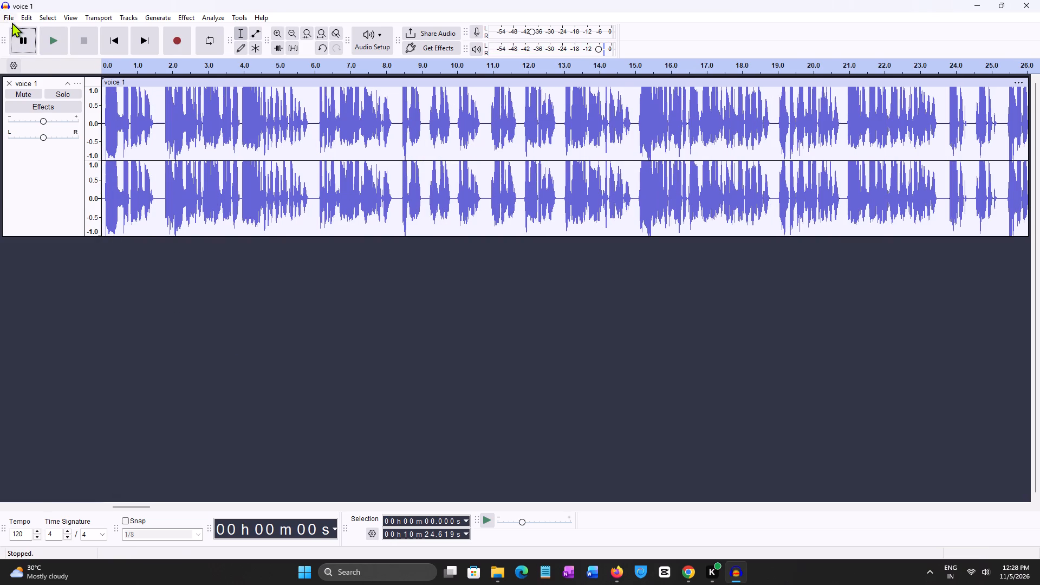
Export the entire narration as the MP3 file FINAL VOICE OVER into the DARMIK folder.
left_click(10, 18)
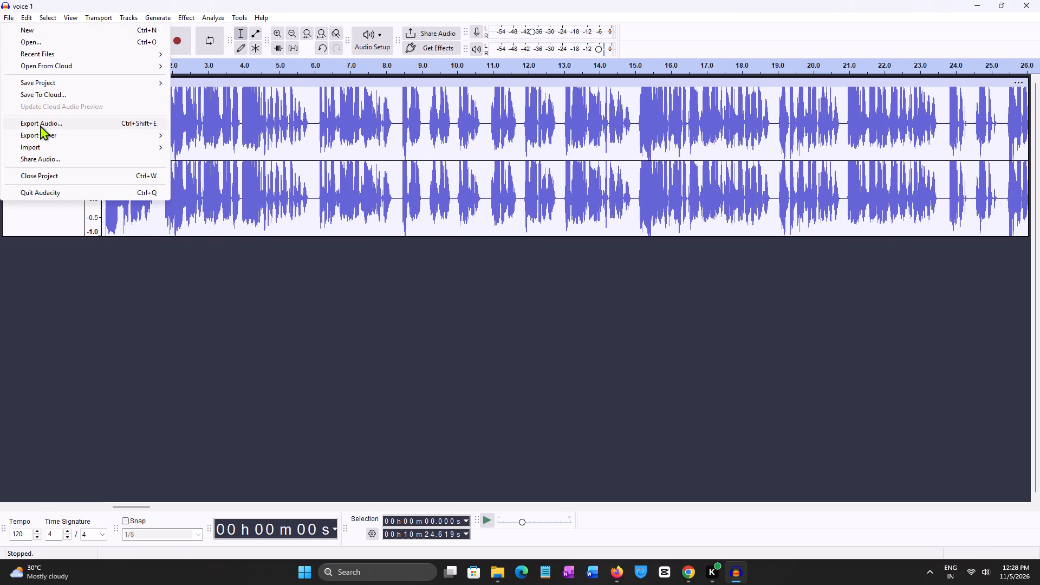
left_click(40, 125)
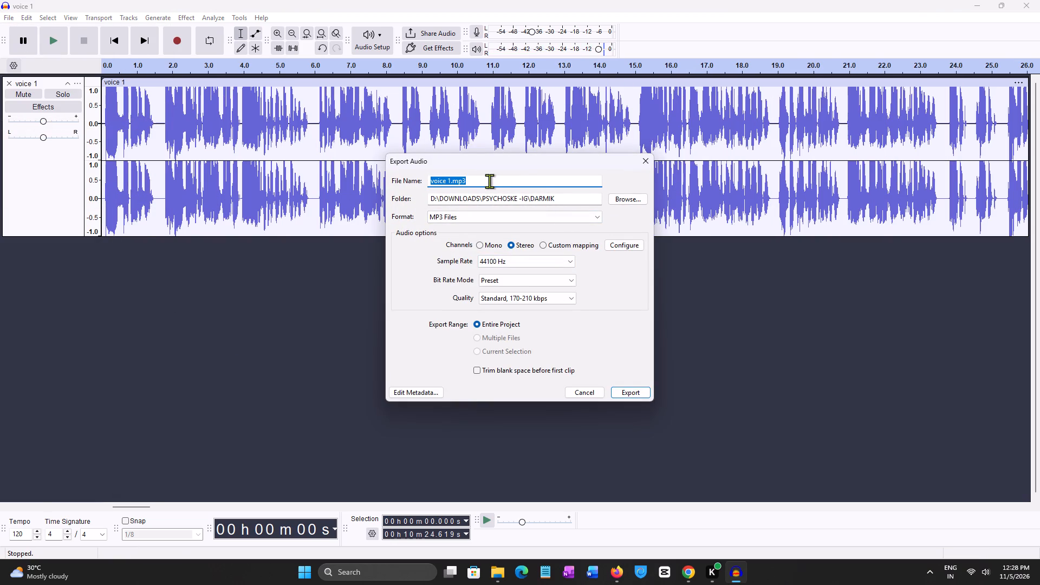
type("fina")
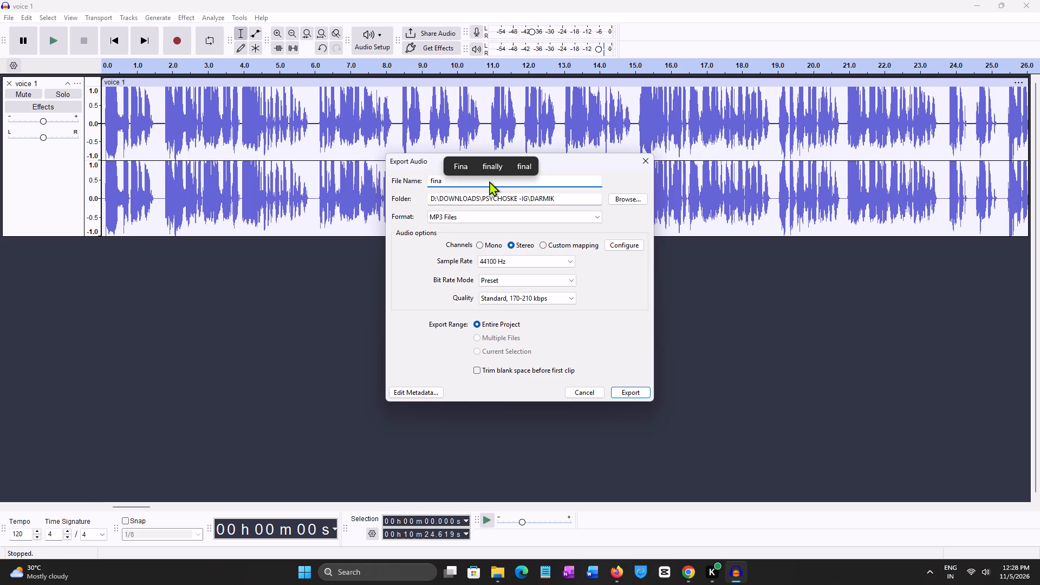
key("BackSpace")
key("BackSpace")
key("BackSpace")
key("BackSpace")
type("FI")
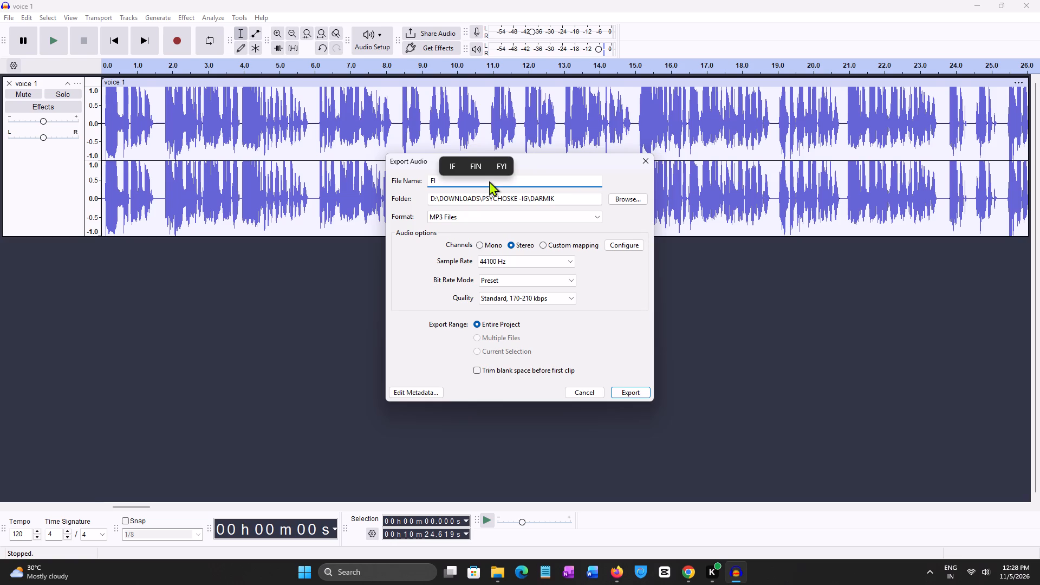
type("NAL VOICE")
key("space")
type("OVER")
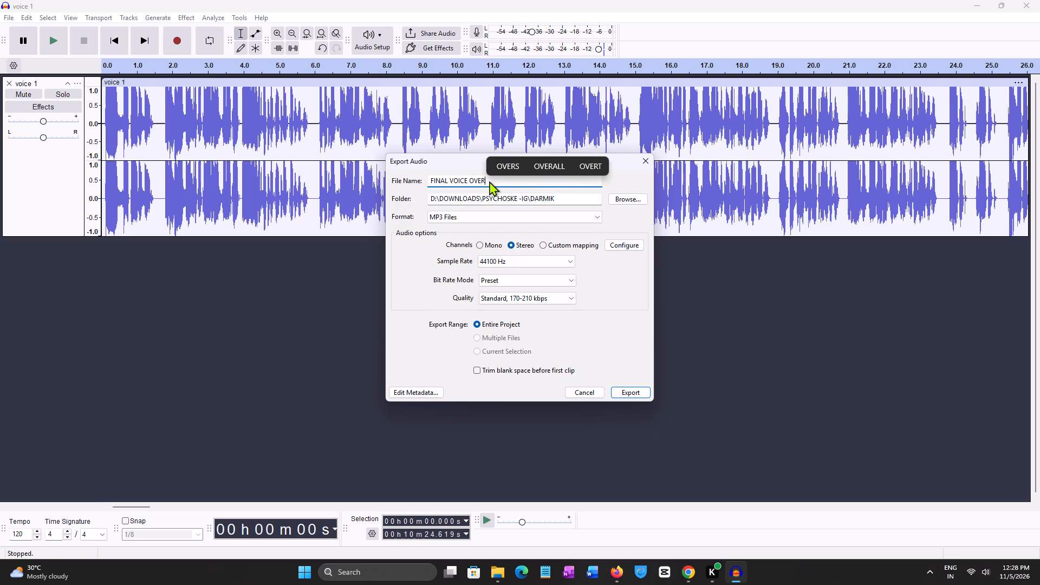
left_click(625, 391)
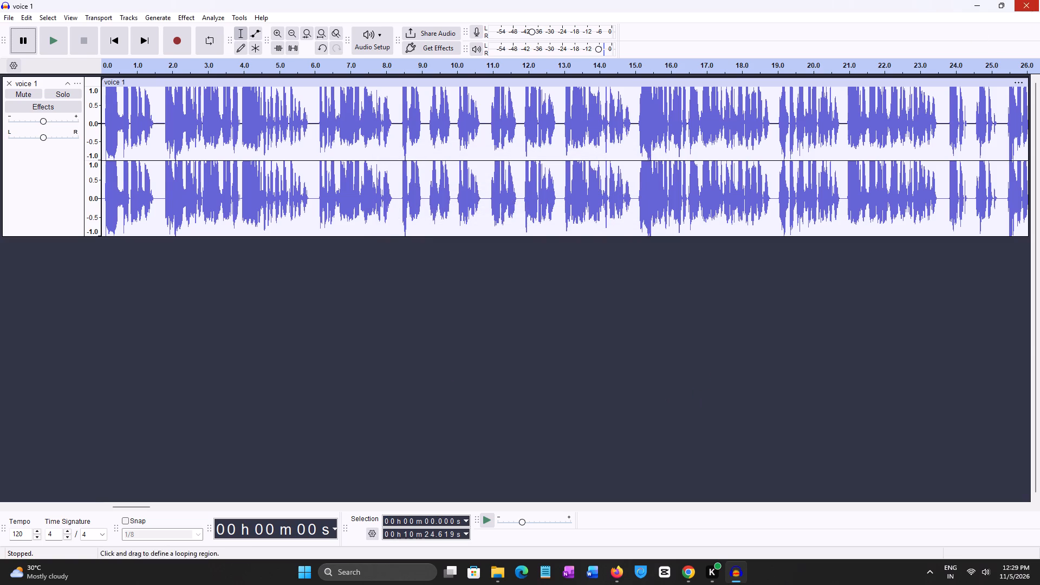
Check the refreshed Konark temple folder for the exported file, and look up the destination folder in Audacity's export settings.
left_click(497, 578)
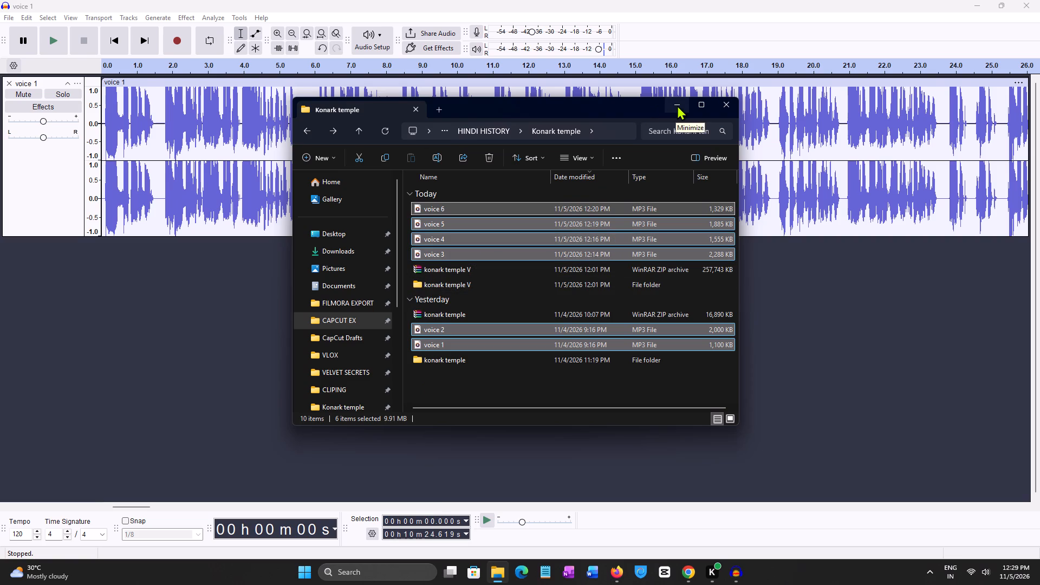
left_click(387, 129)
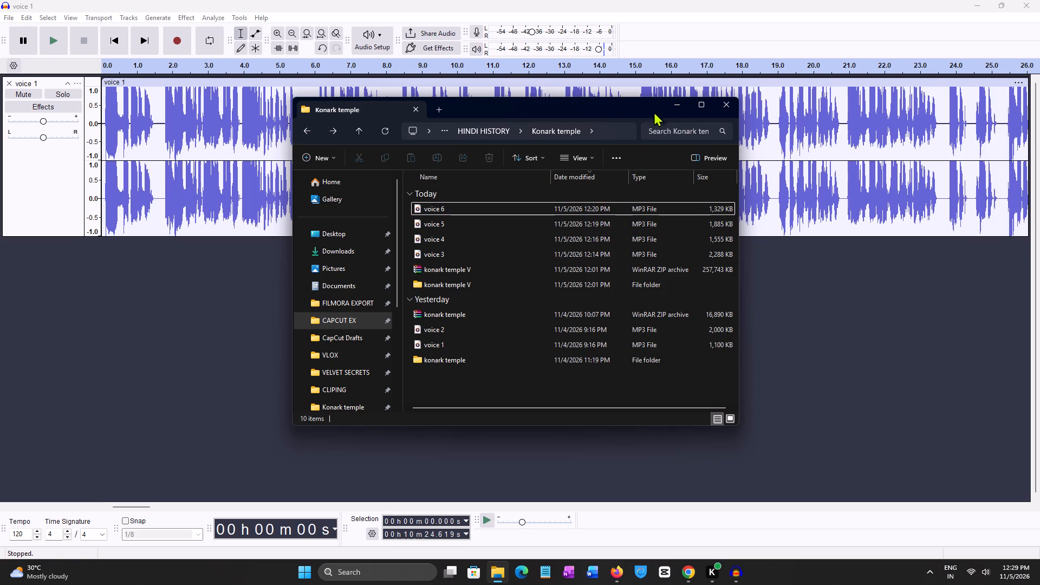
left_click(675, 105)
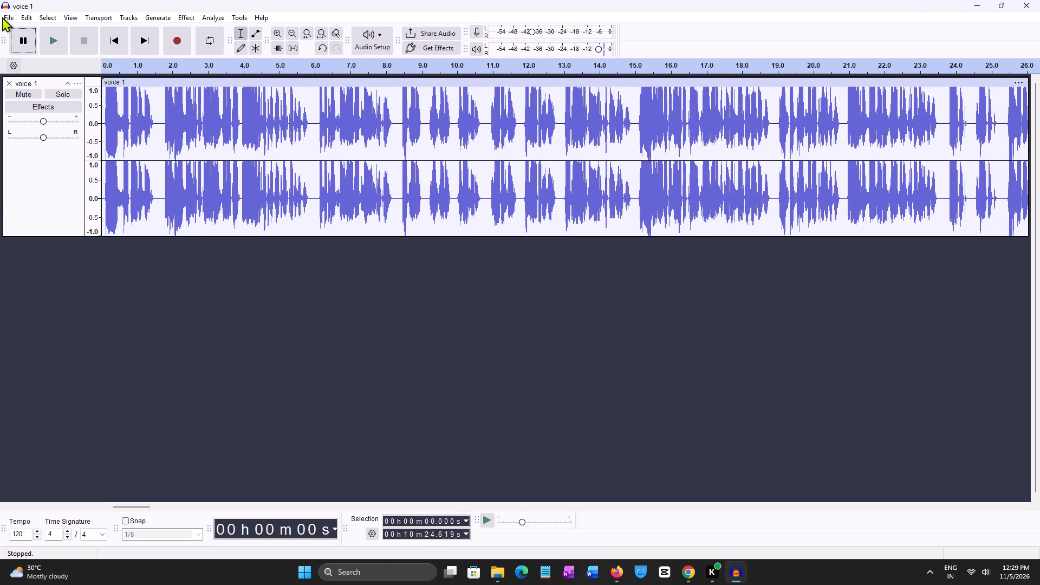
left_click(2, 17)
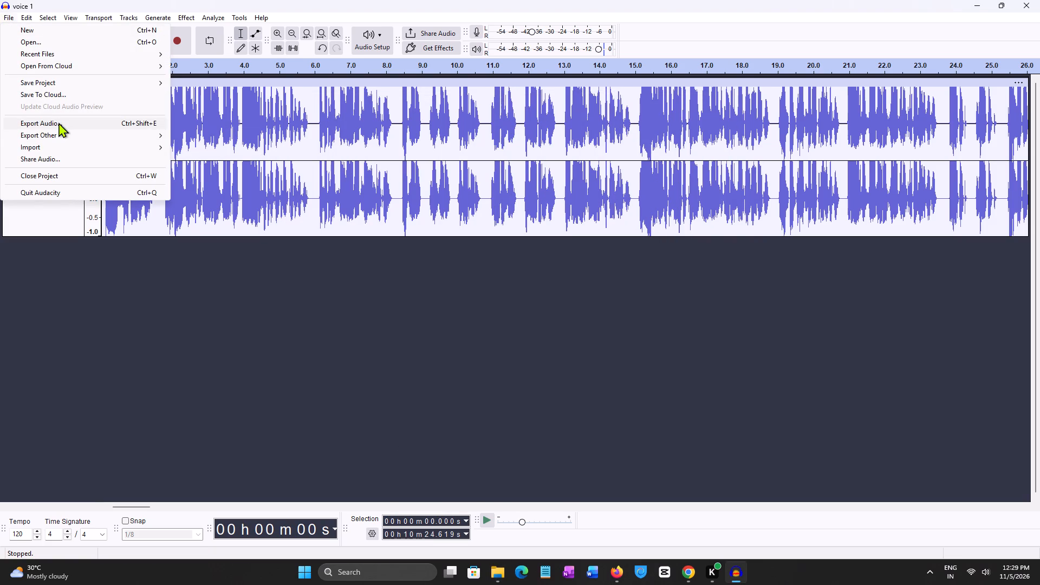
left_click(58, 122)
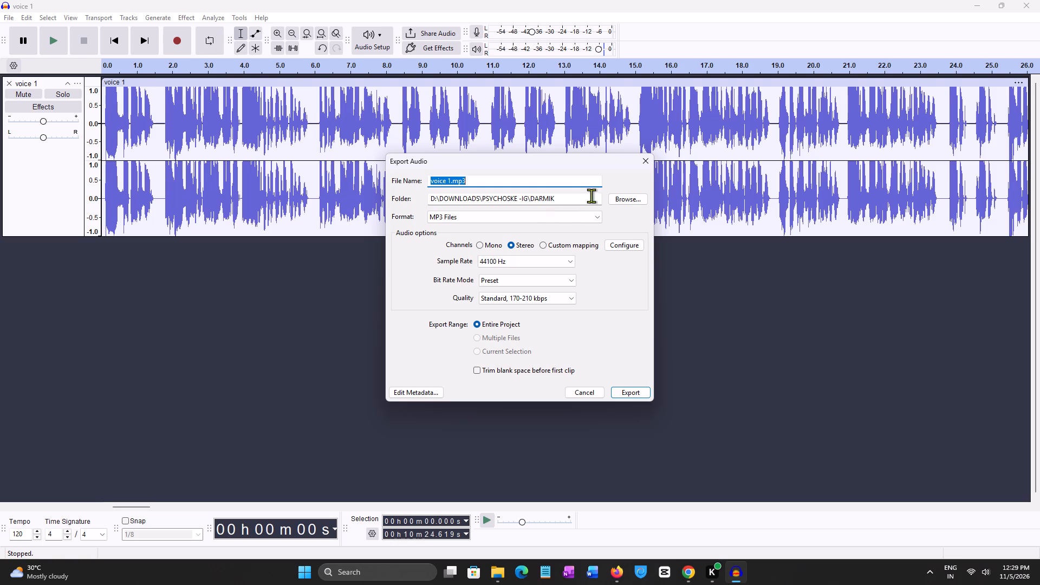
left_click(641, 161)
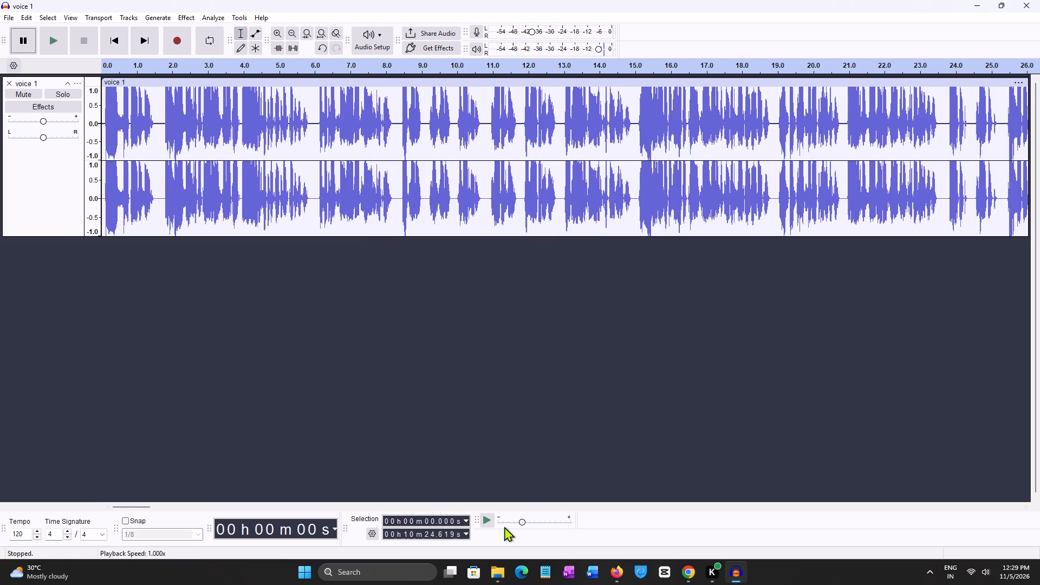
In a new File Explorer tab, open the DARMIK folder inside PSYCHOSKE -IG in Downloads to find the exported file.
left_click(492, 572)
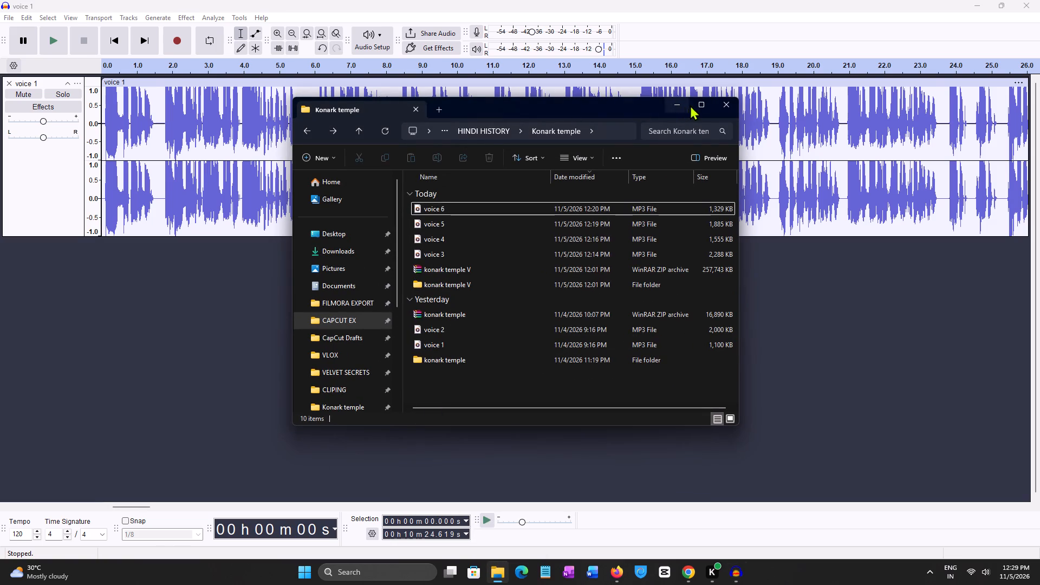
left_click(708, 105)
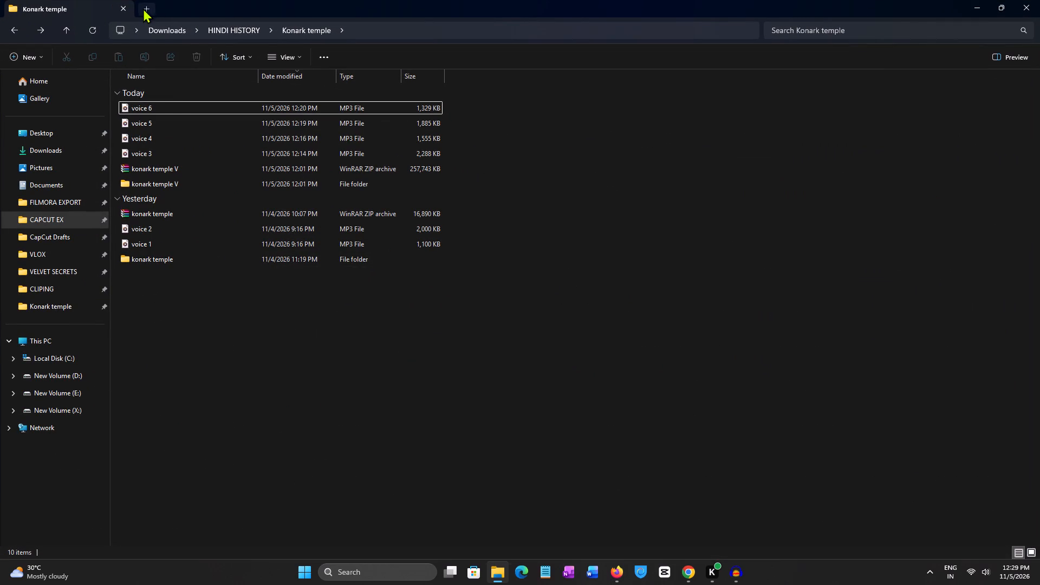
left_click(143, 8)
left_click(57, 151)
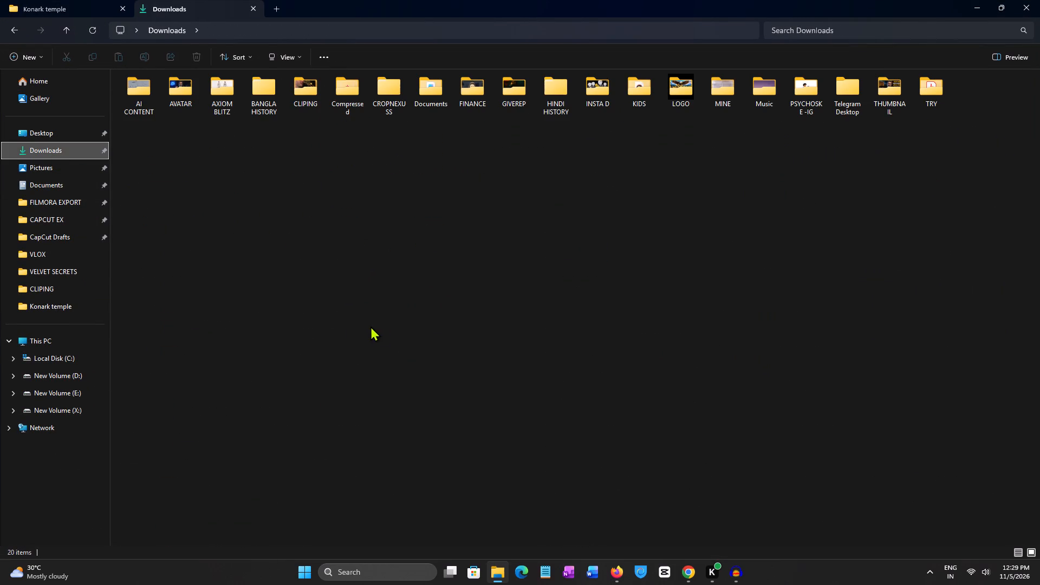
double_click(807, 95)
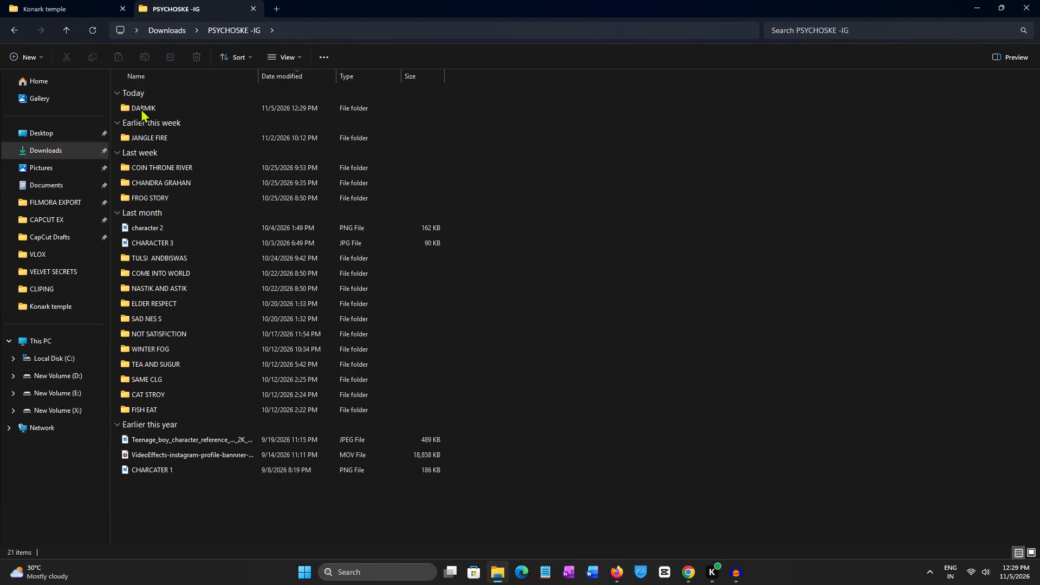
double_click(146, 106)
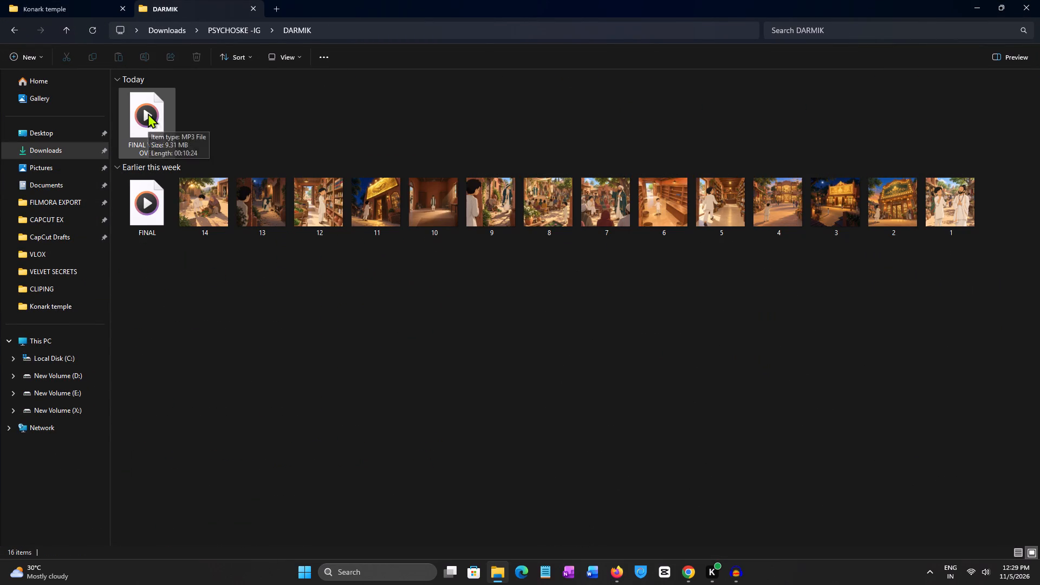
Play FINAL VOICE OVER, replaying its opening several times and sampling around 3:15, and return to Audacity.
double_click(148, 113)
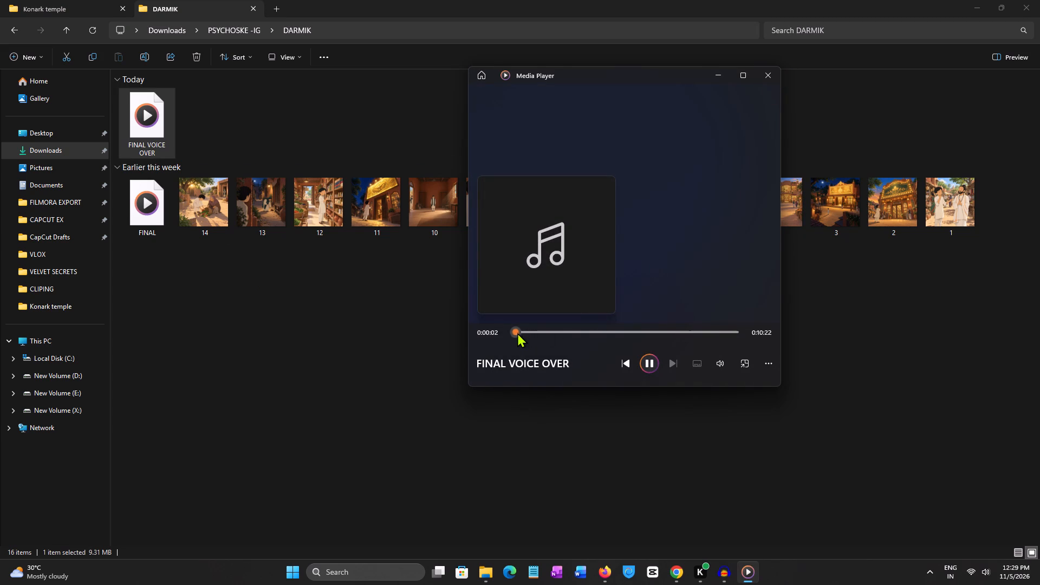
left_click_drag(514, 333, 425, 332)
left_click_drag(516, 331, 465, 339)
left_click_drag(517, 333, 439, 331)
left_click_drag(516, 331, 435, 324)
left_click_drag(518, 331, 447, 328)
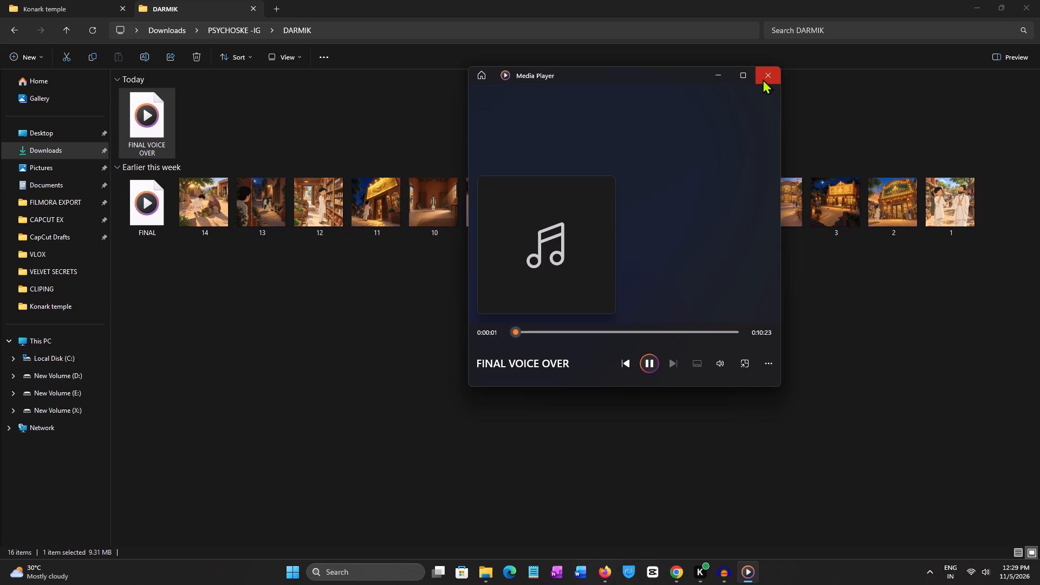
left_click(581, 333)
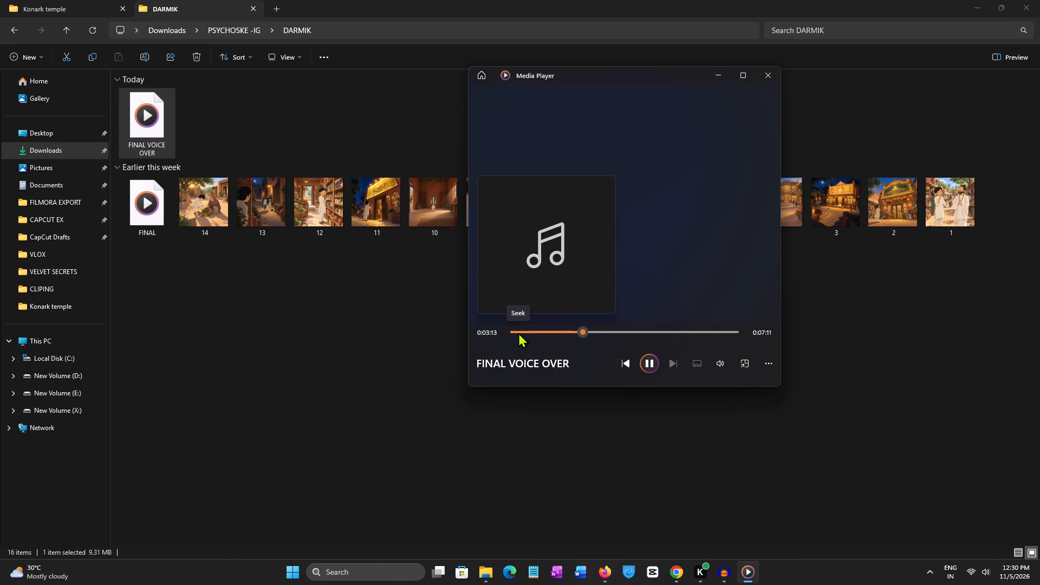
left_click(772, 79)
left_click(980, 3)
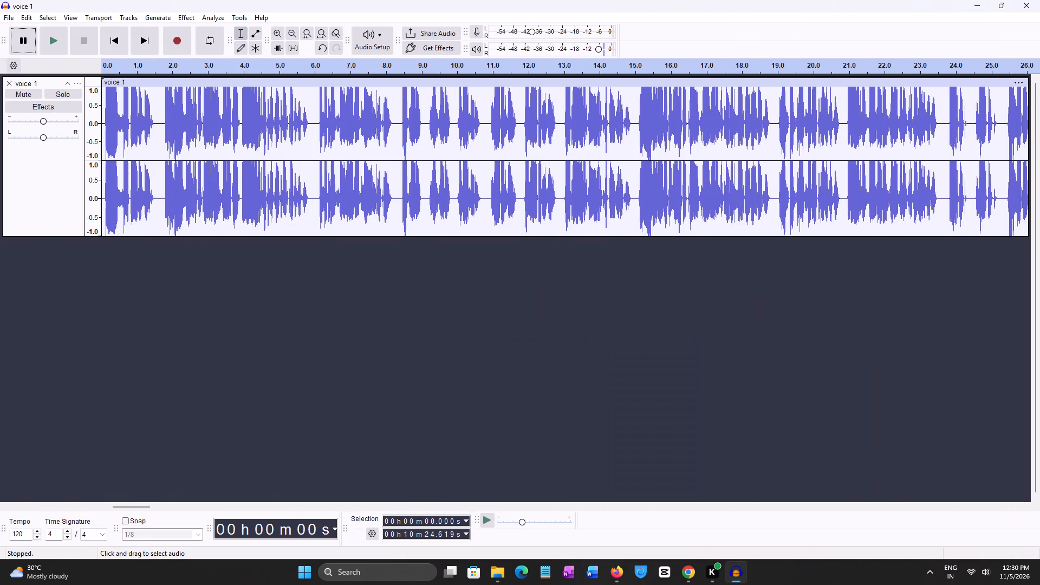
Undo the last two effects on the narration and play it from the beginning to check the sound.
key("ctrl+z")
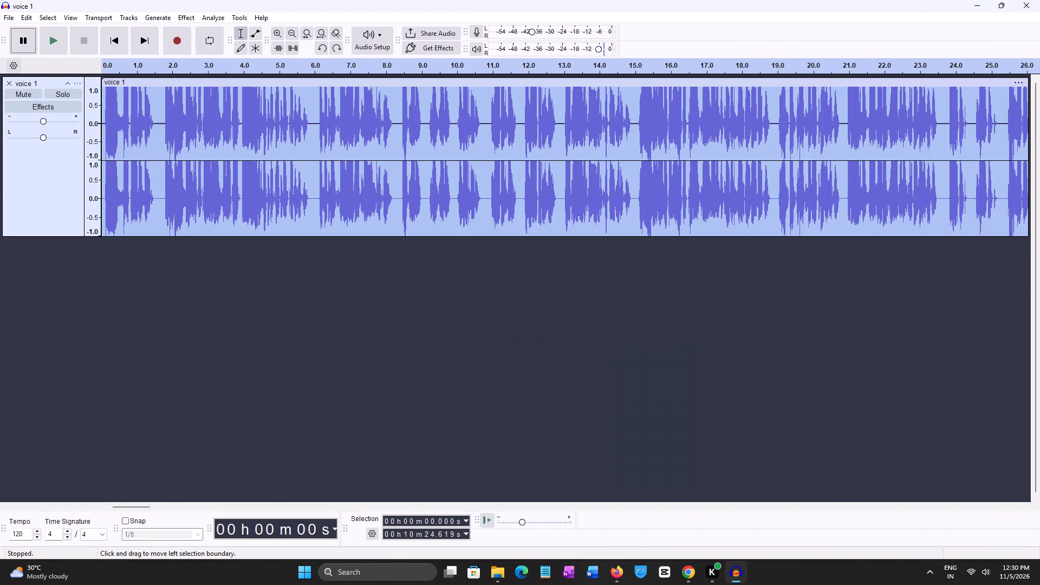
key("ctrl+z")
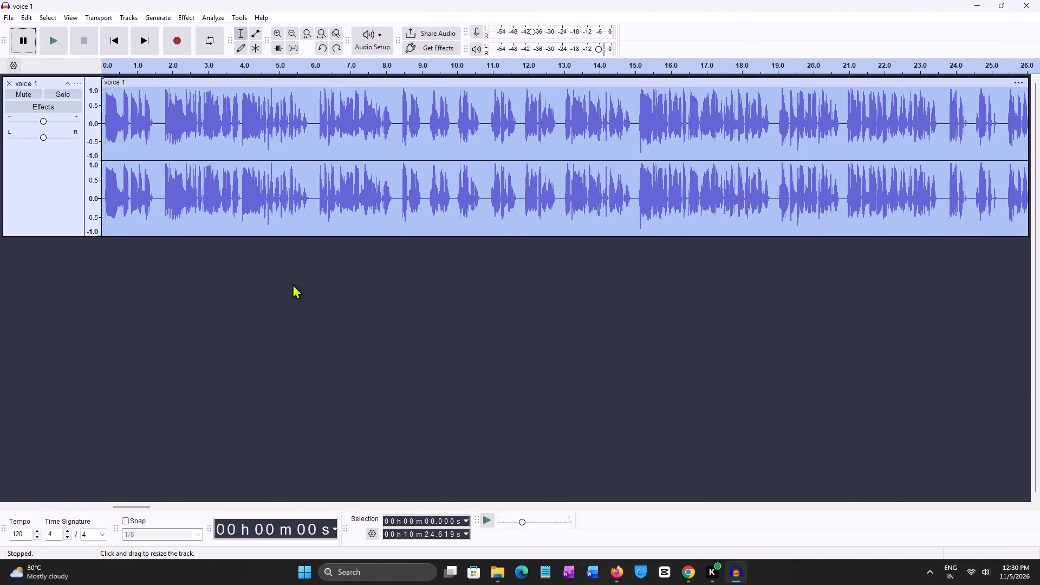
left_click(182, 333)
key("space")
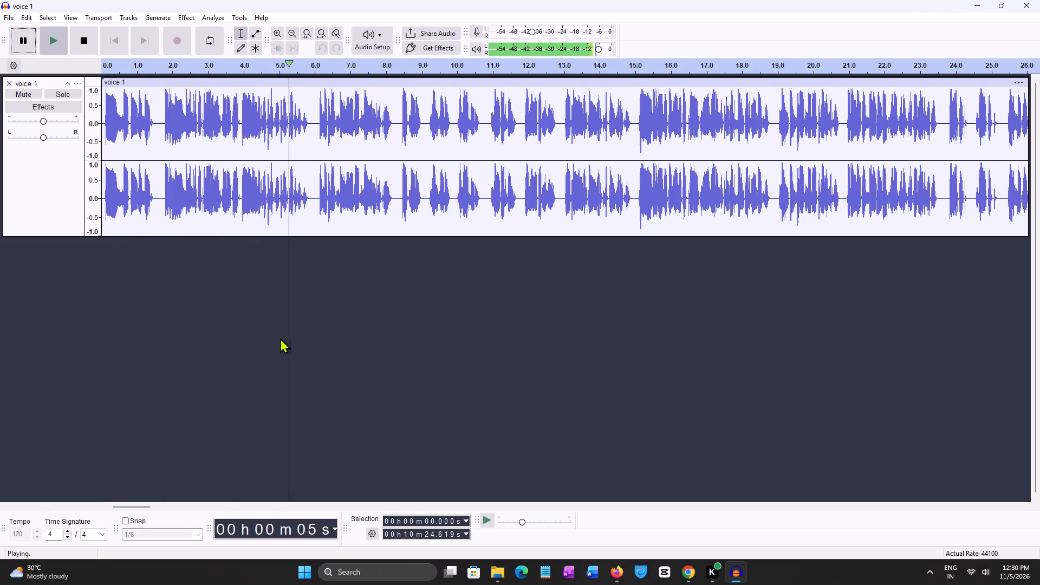
key("space")
left_click(691, 574)
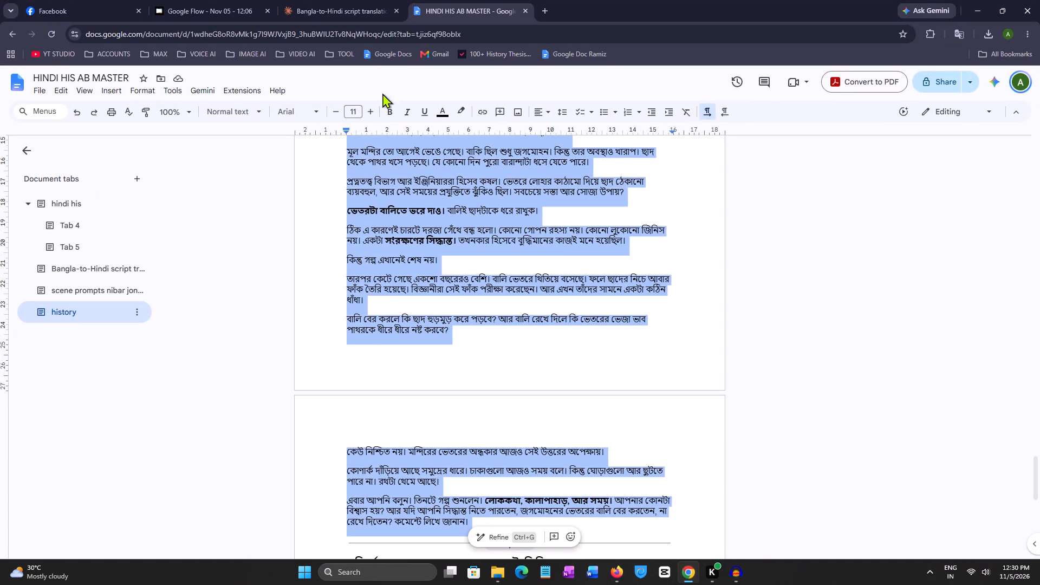
left_click(543, 9)
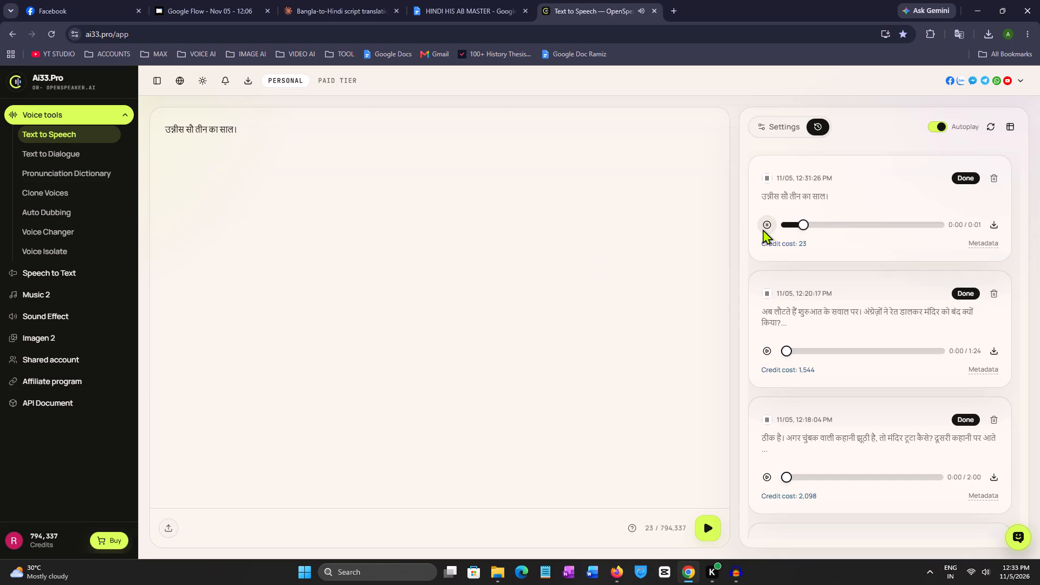
left_click(761, 229)
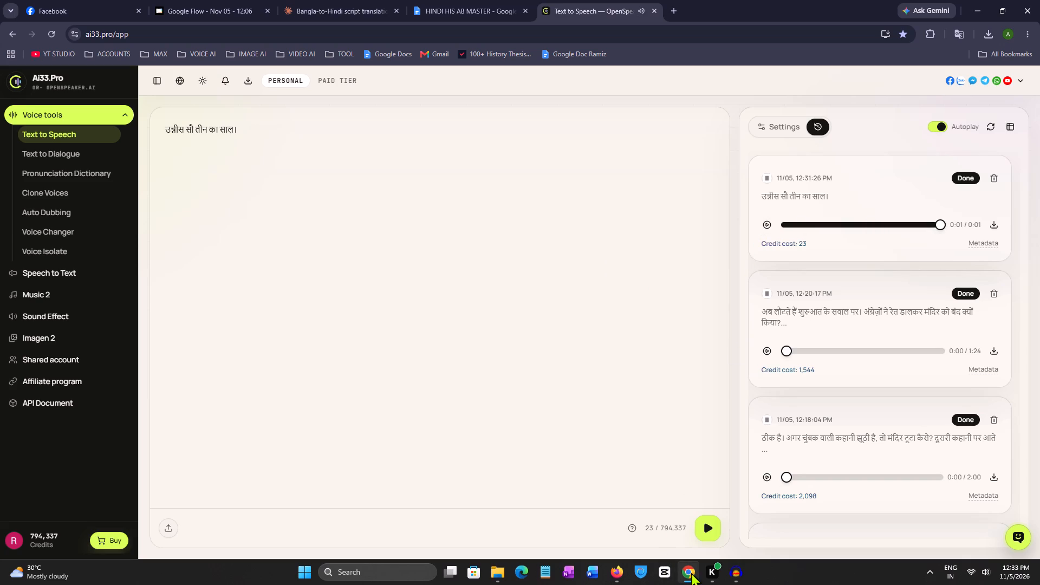
Switch to Audacity and play the opening of the voice 1 track to compare how the line is spoken.
left_click(731, 577)
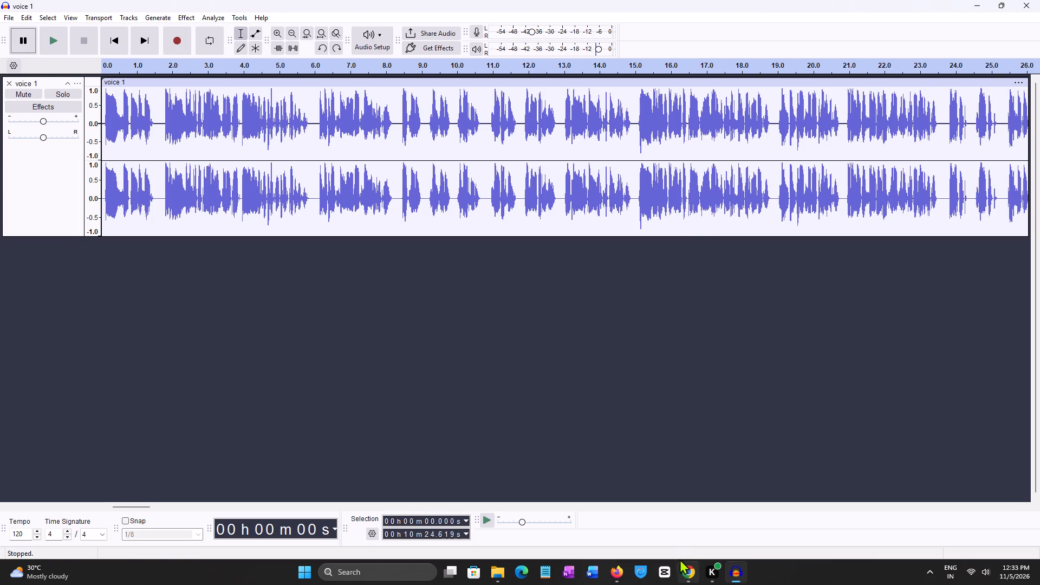
key("space")
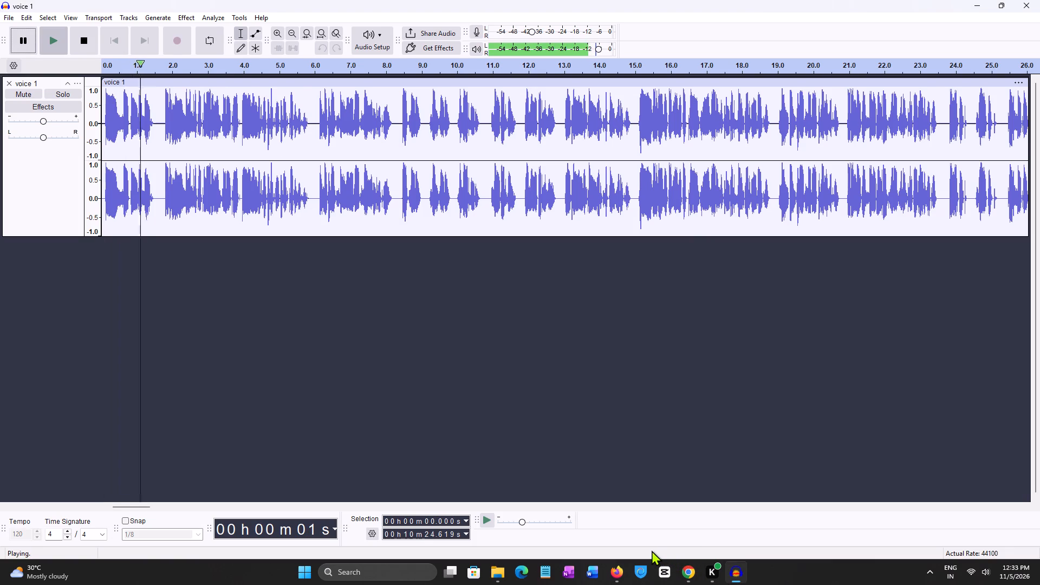
left_click(93, 310)
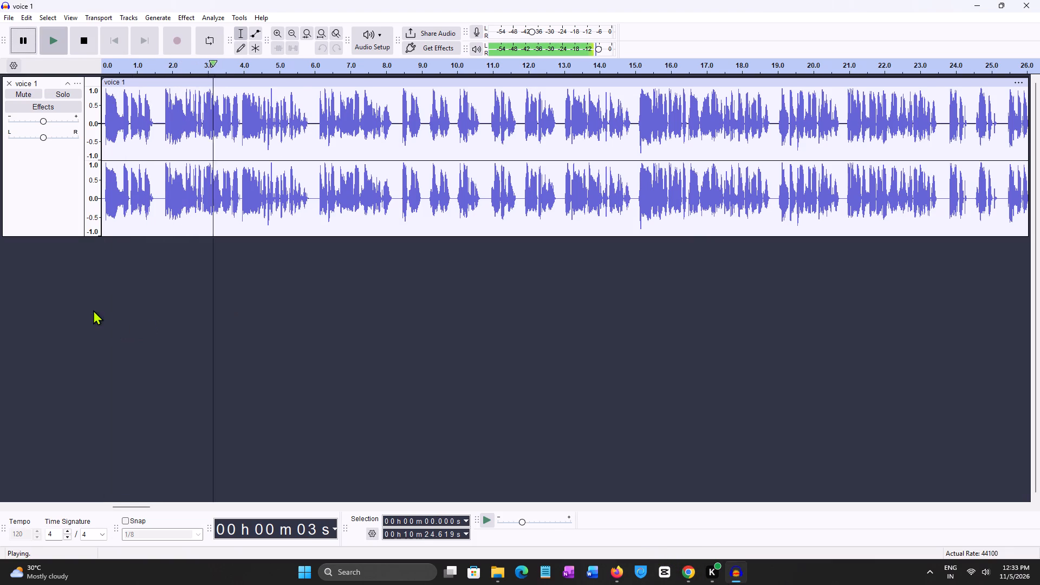
left_click(113, 221)
left_click_drag(113, 221, 106, 222)
left_click(134, 321)
key("space")
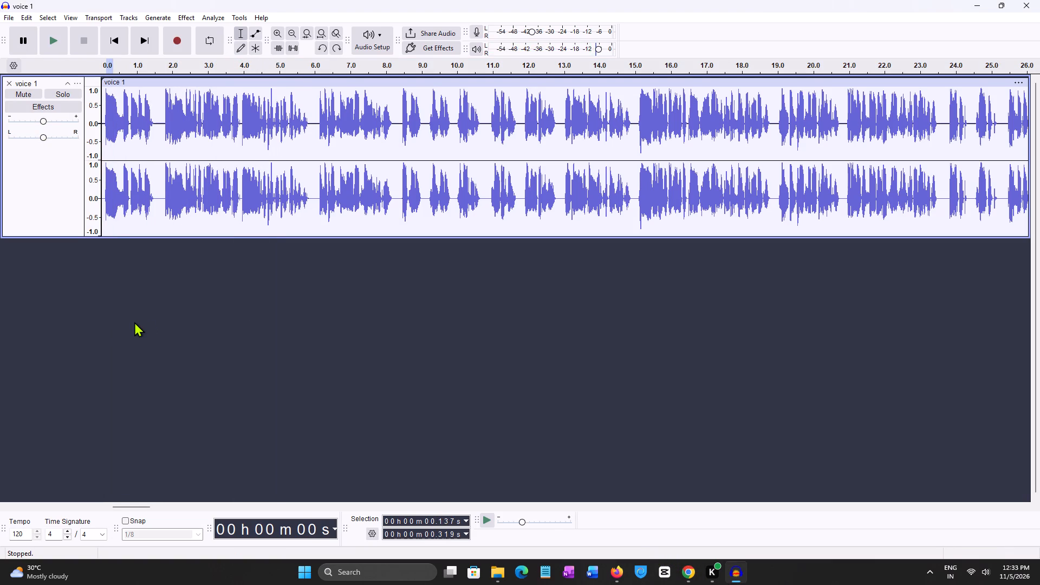
key("space")
key("space")
key("space")
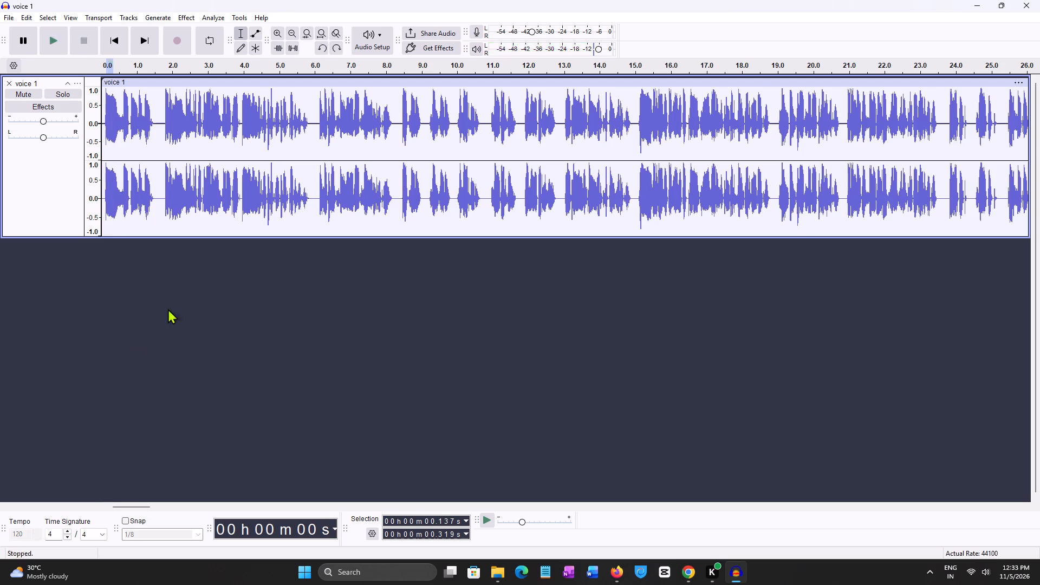
Listen to the voice 1 track from points around 2, 3 and 4 seconds.
left_click_drag(203, 265, 119, 258)
left_click_drag(144, 226, 352, 243)
left_click(459, 322)
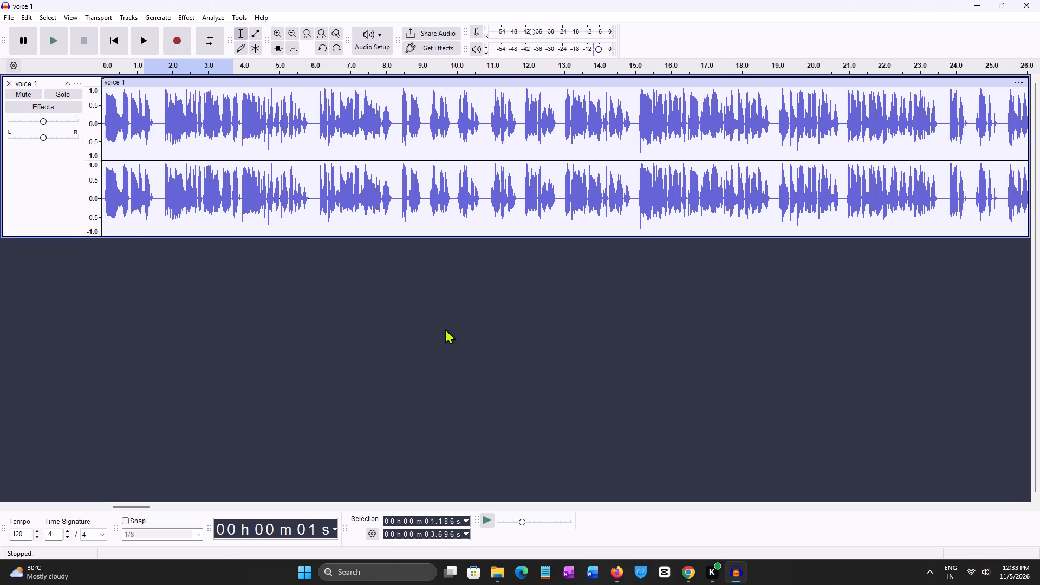
left_click(182, 68)
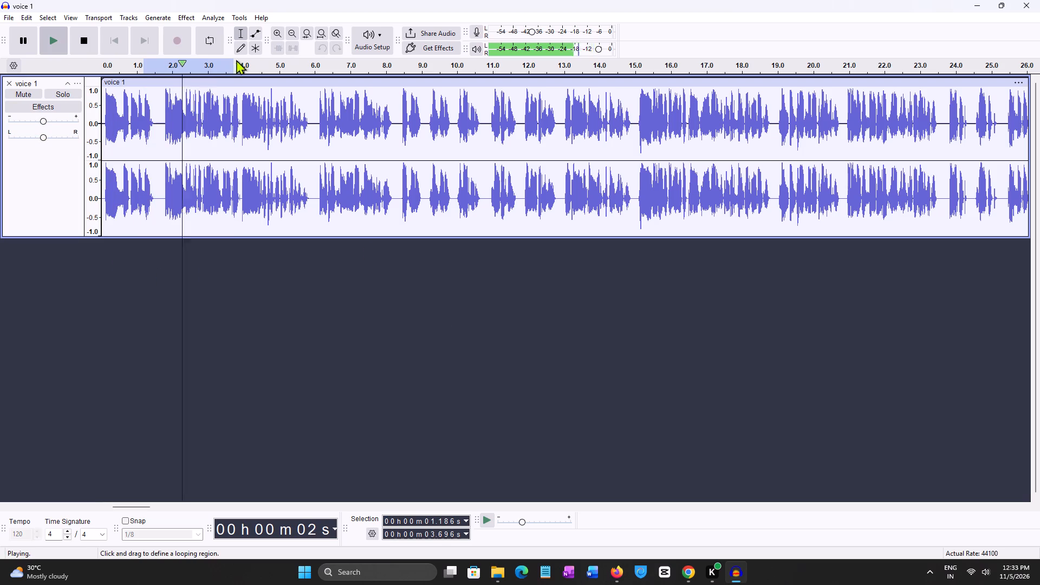
left_click(262, 64)
left_click(215, 84)
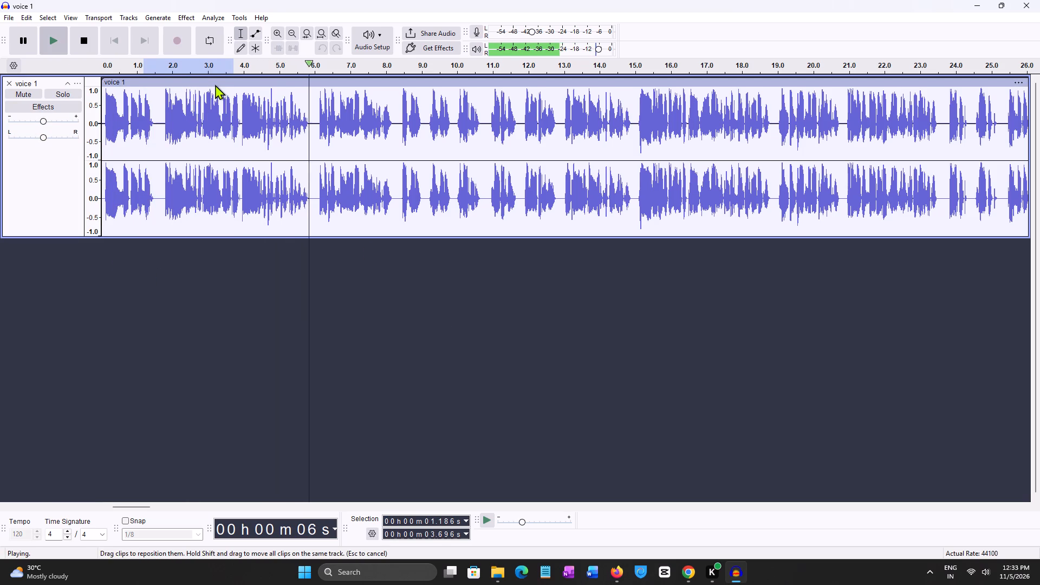
left_click(215, 84)
double_click(211, 106)
left_click(211, 106)
left_click(204, 313)
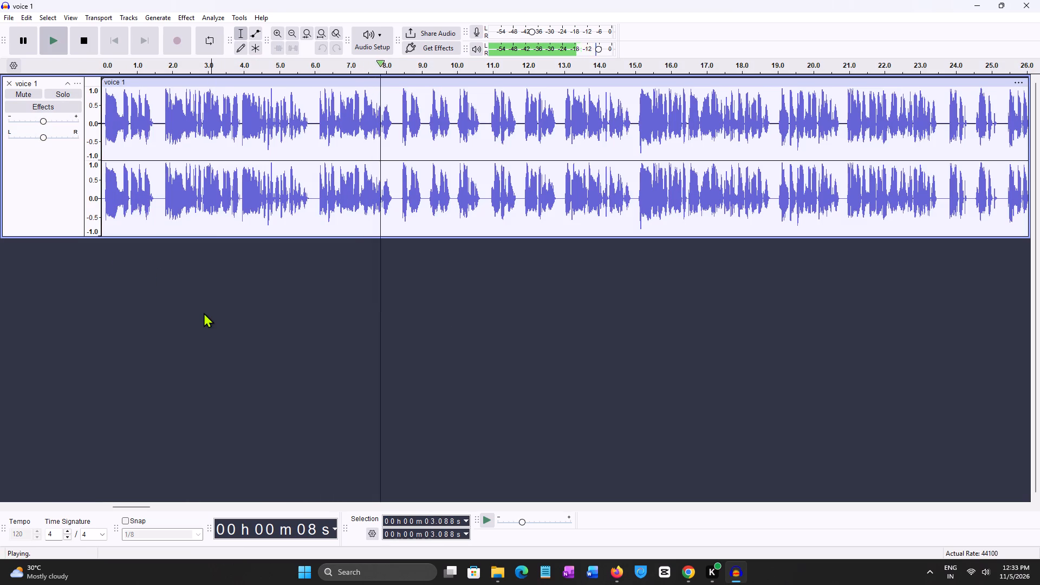
key("space")
key("space")
key("space")
key("space")
key("space")
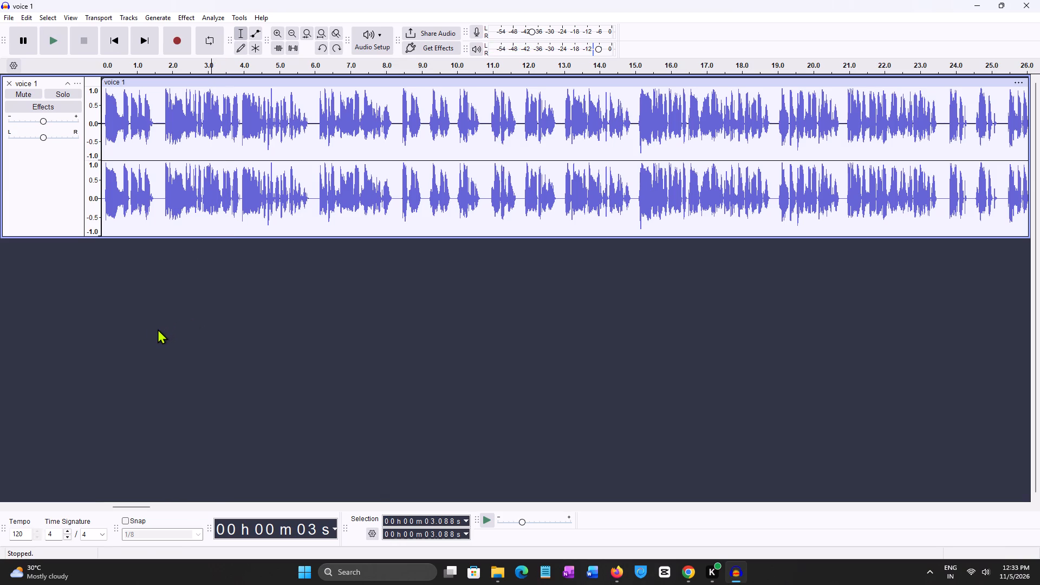
Select the whole voice 1 track and replay its opening seconds from the start.
double_click(179, 396)
double_click(176, 396)
triple_click(168, 115)
left_click(168, 115)
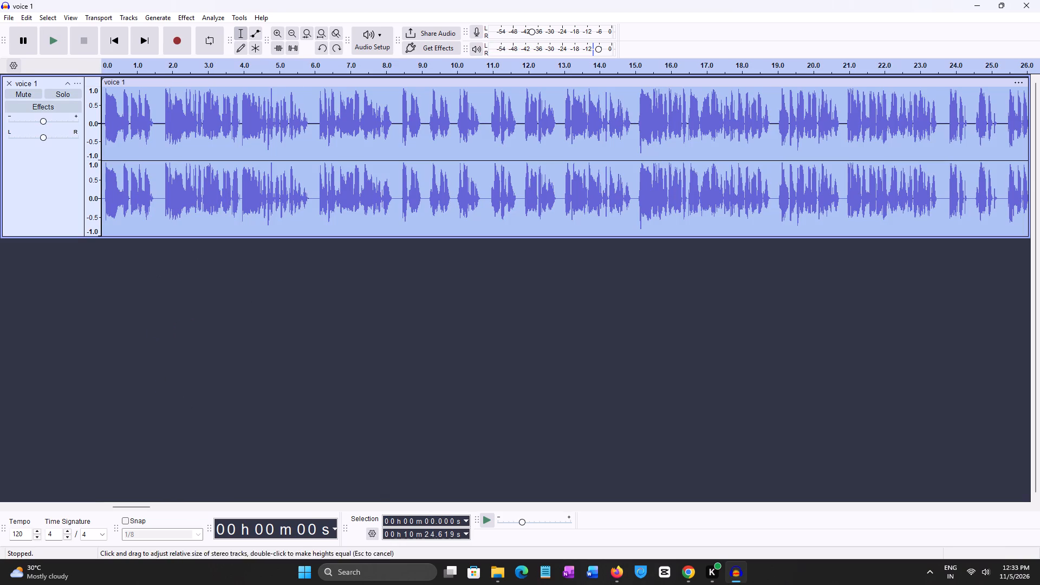
left_click(102, 73)
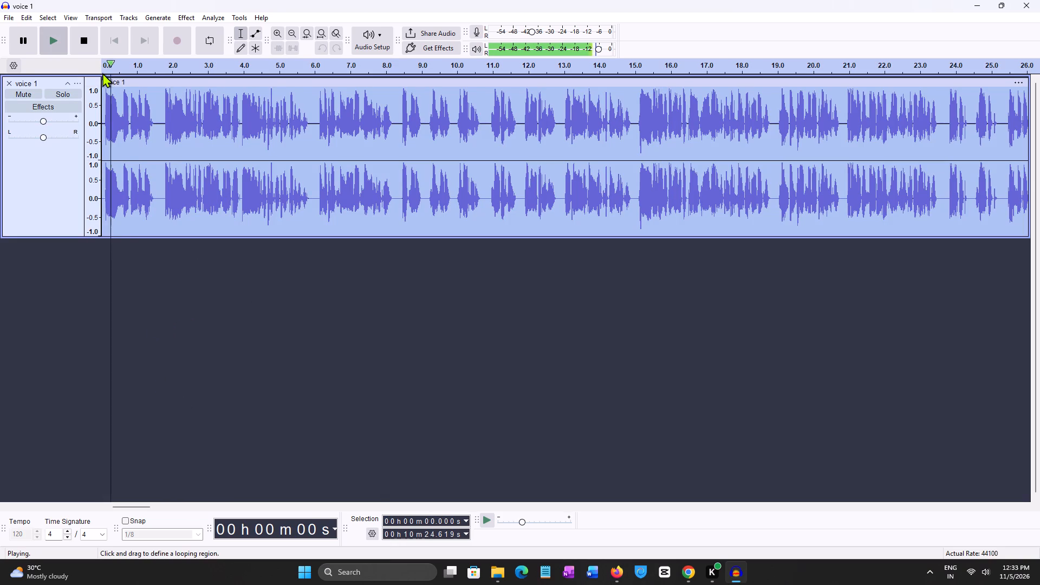
left_click(102, 366)
key("space")
key("space")
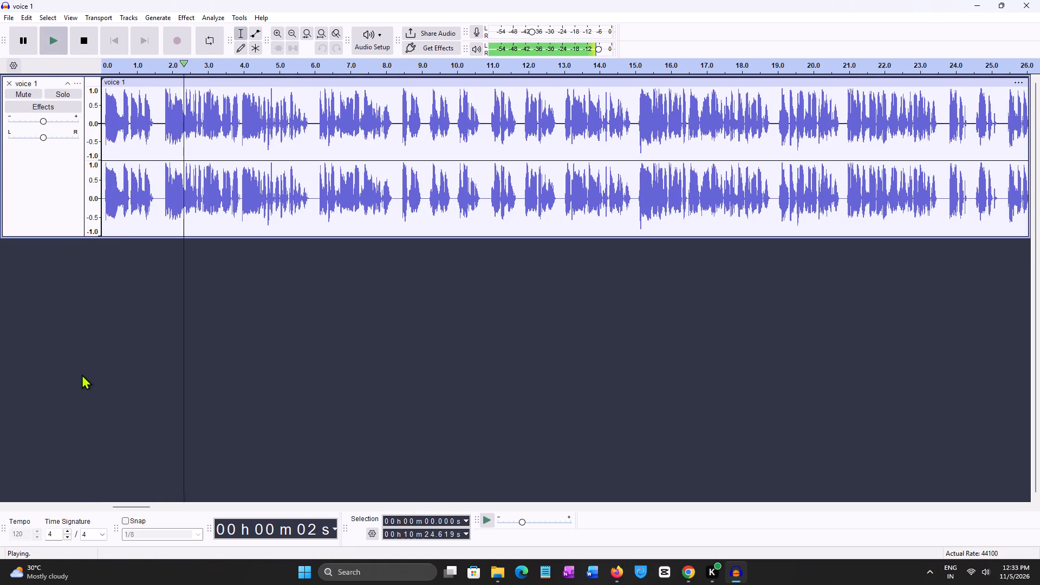
key("space")
key("space")
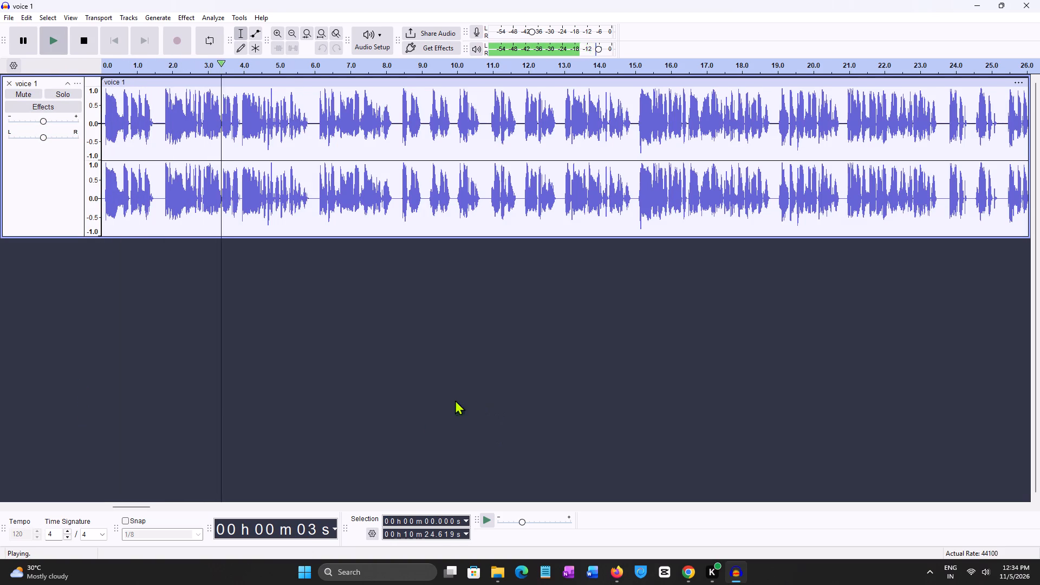
key("space")
Export the entire project as an MP3 named "FIBAL VOICE" into the HINDI HISTORY > Konark temple folder.
left_click(9, 19)
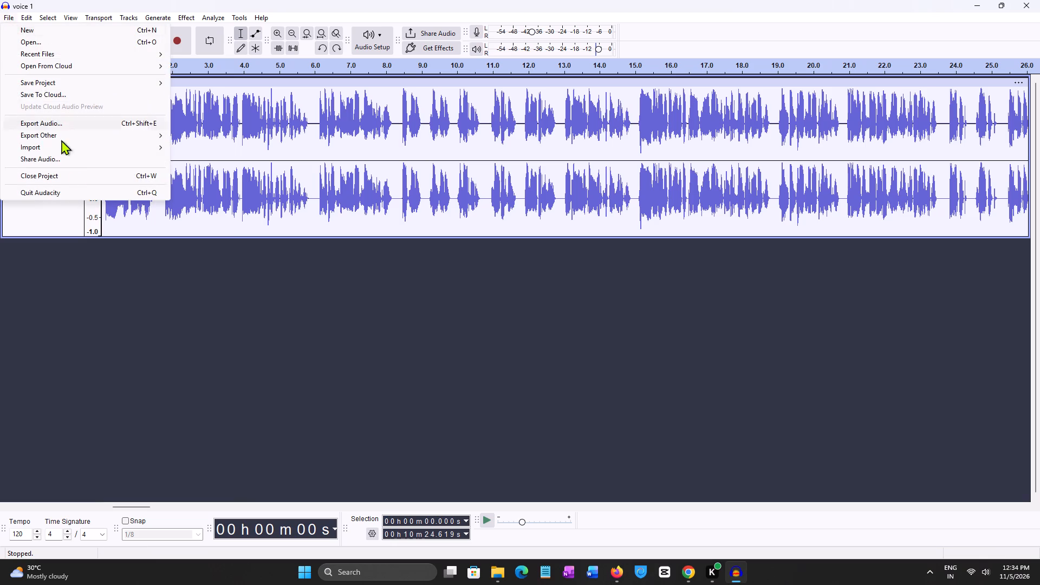
left_click(37, 126)
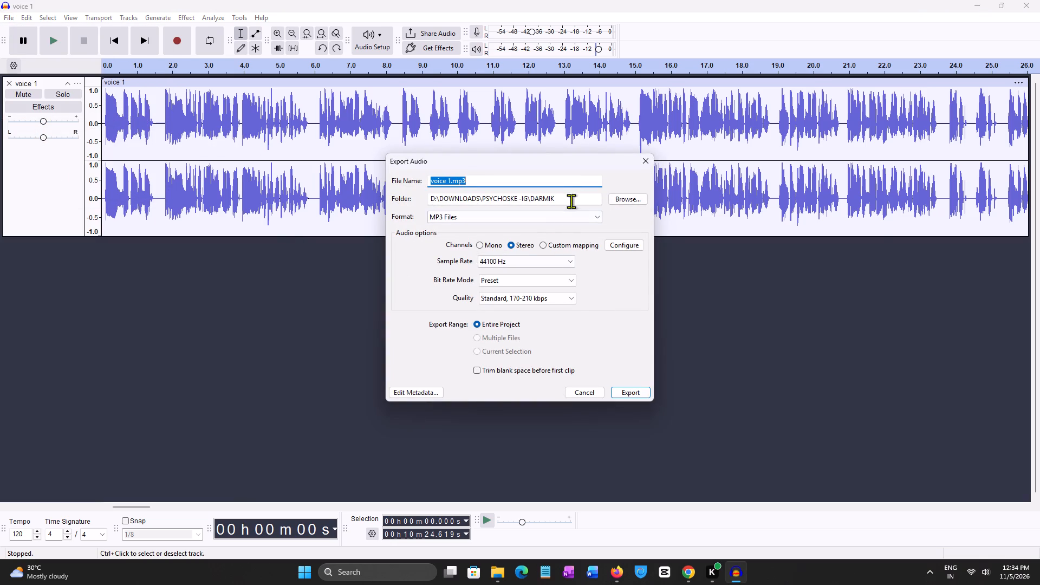
left_click(625, 200)
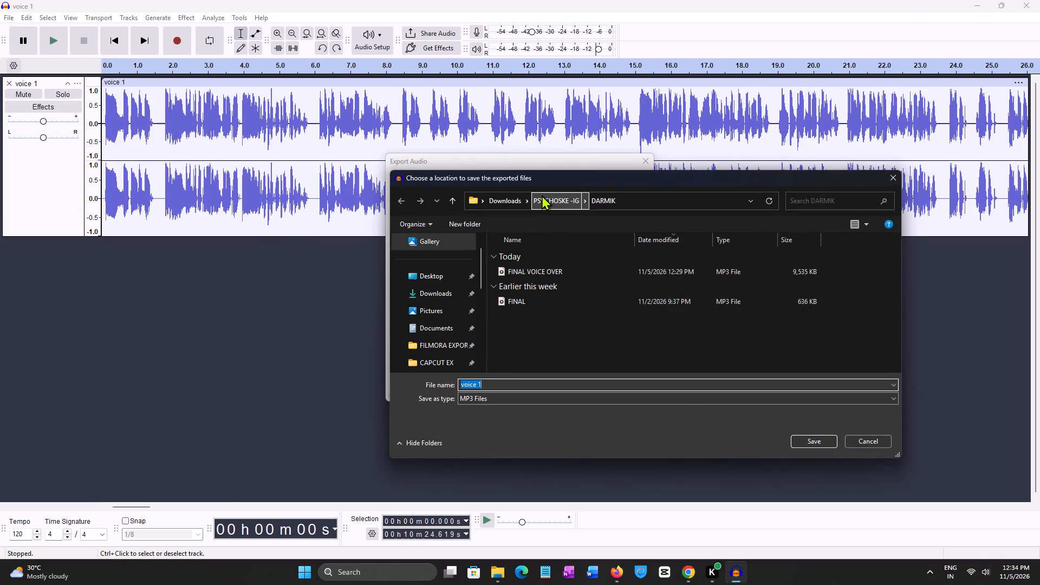
left_click(542, 195)
left_click(513, 201)
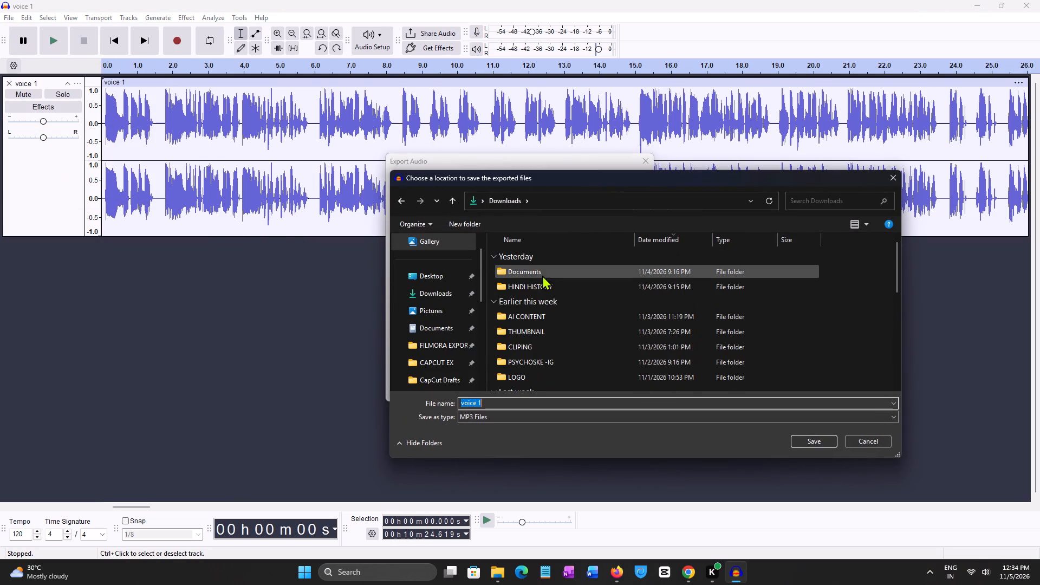
double_click(542, 285)
double_click(537, 270)
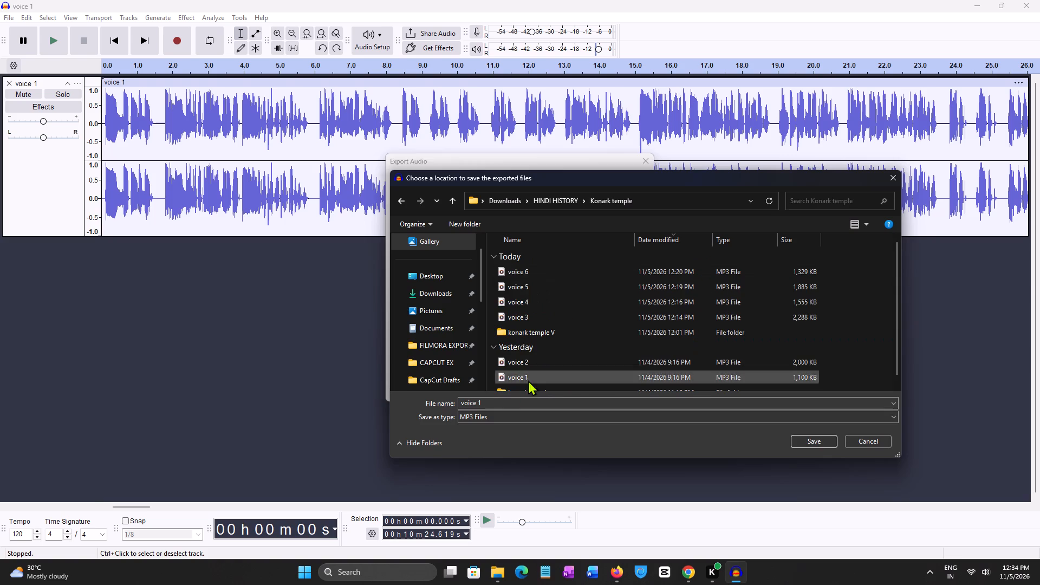
left_click(504, 405)
type("FIBAL VOICE")
key("space")
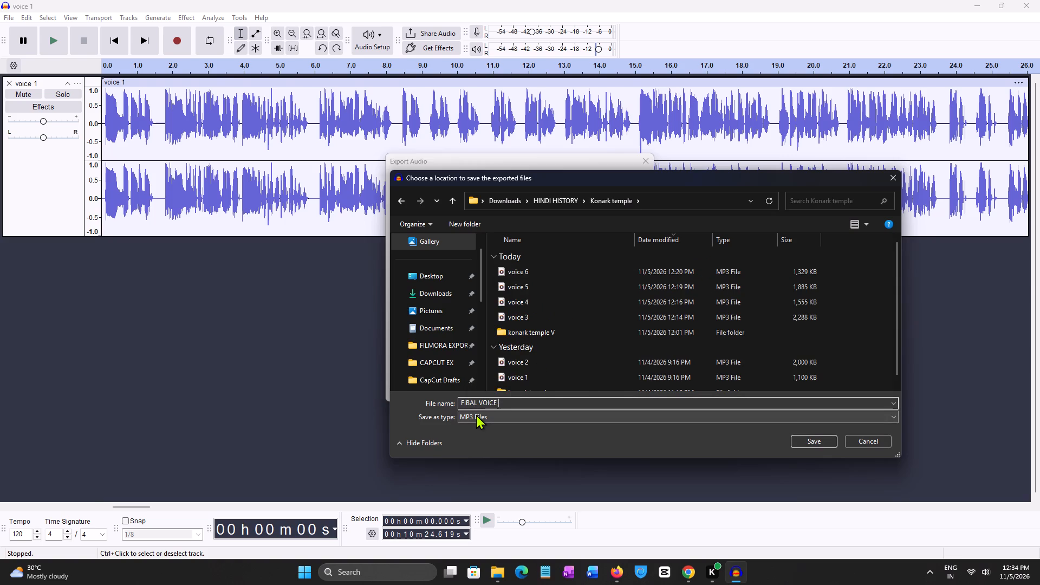
key("Return")
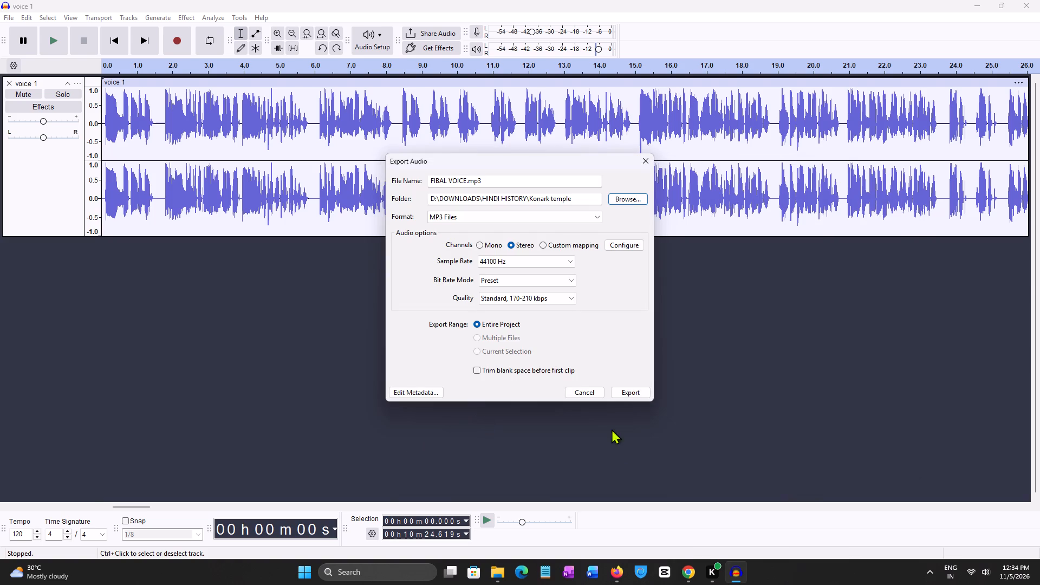
left_click(622, 389)
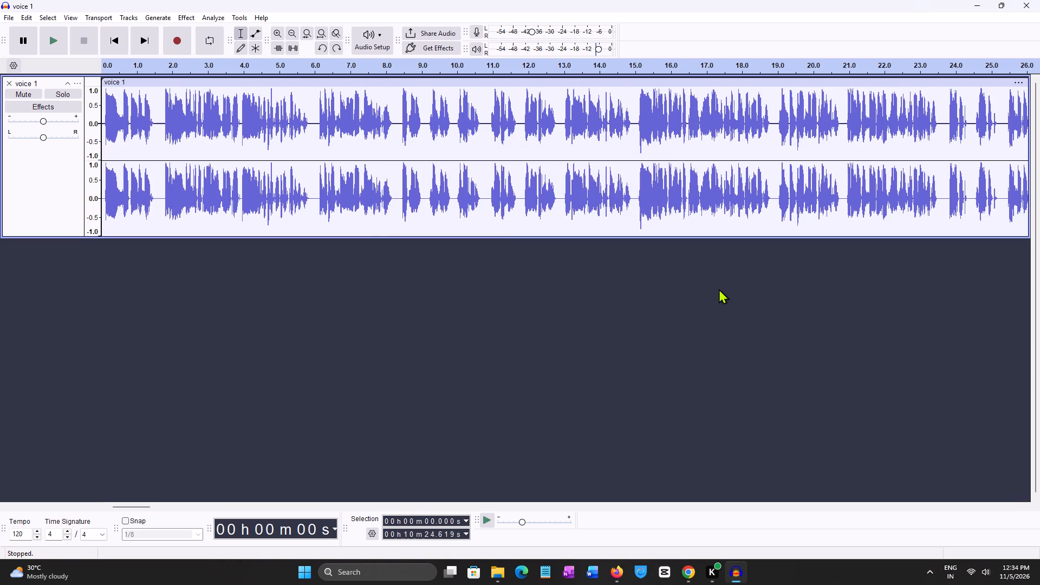
In File Explorer, refresh the Konark temple folder and play the opening of the FIBAL VOICE file.
left_click(504, 573)
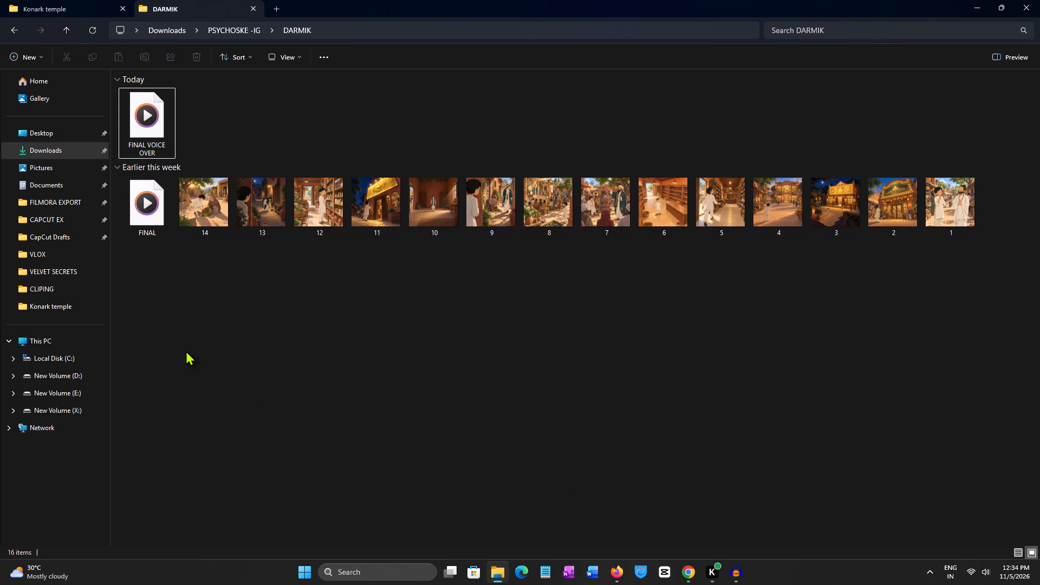
left_click(57, 0)
left_click(298, 375)
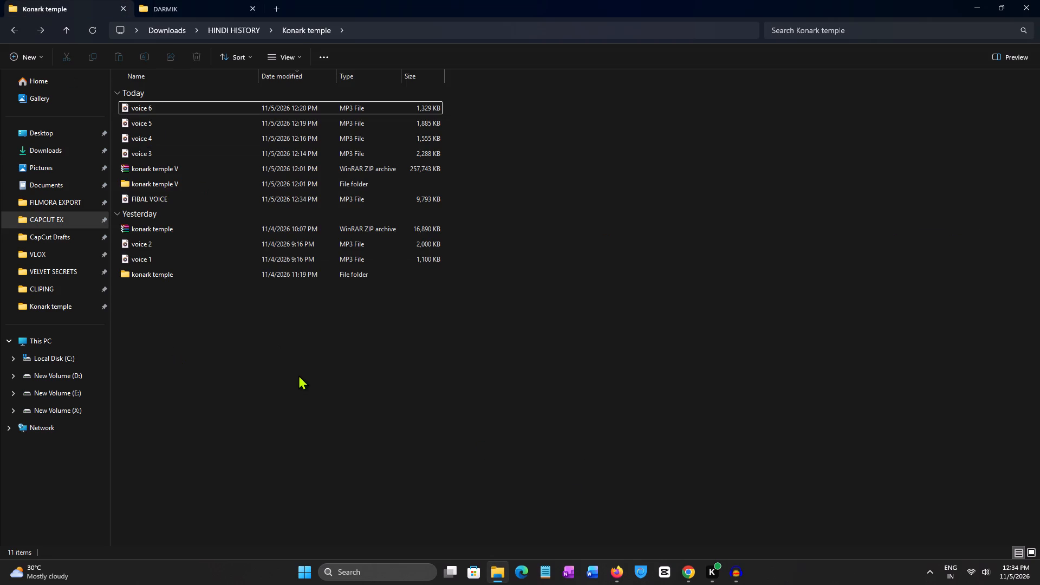
left_click(93, 29)
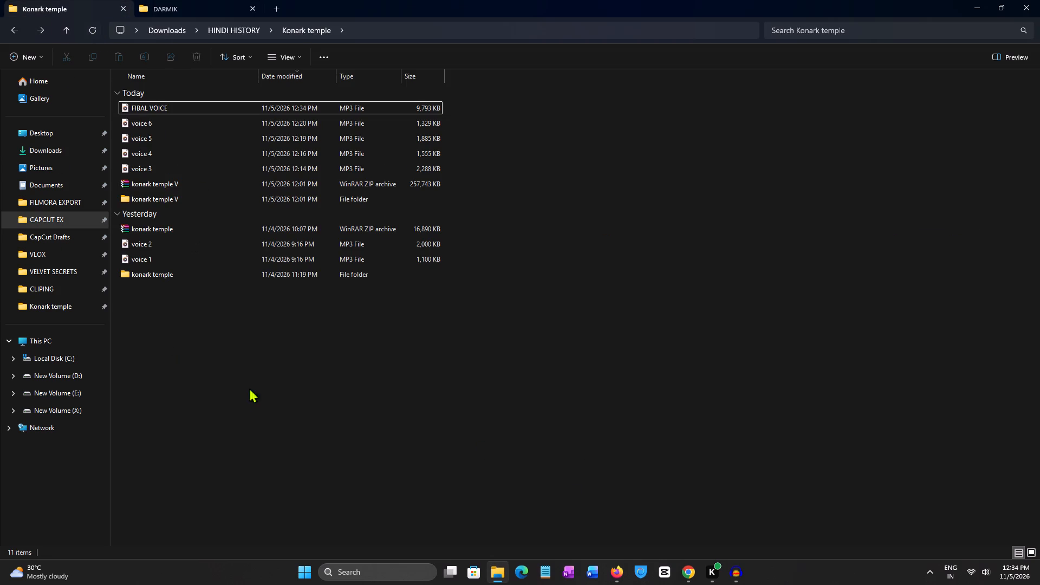
double_click(165, 106)
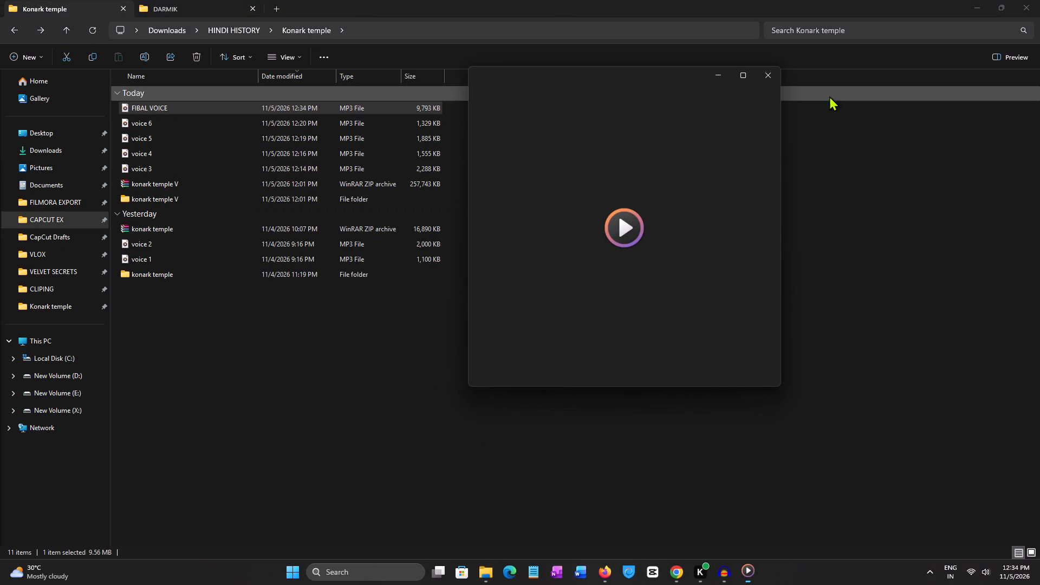
left_click(768, 75)
Play the FINAL VOICE OVER file in the DARMIK folder.
left_click(178, 0)
double_click(174, 103)
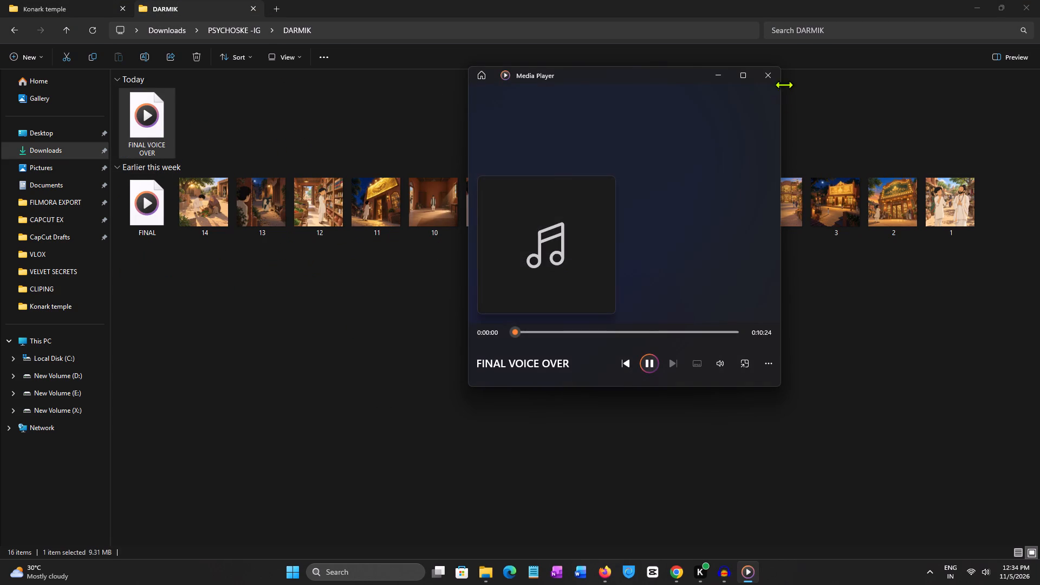
Skip to about 5:31 in the FINAL VOICE OVER playback to check its middle, and close the player.
left_click(631, 337)
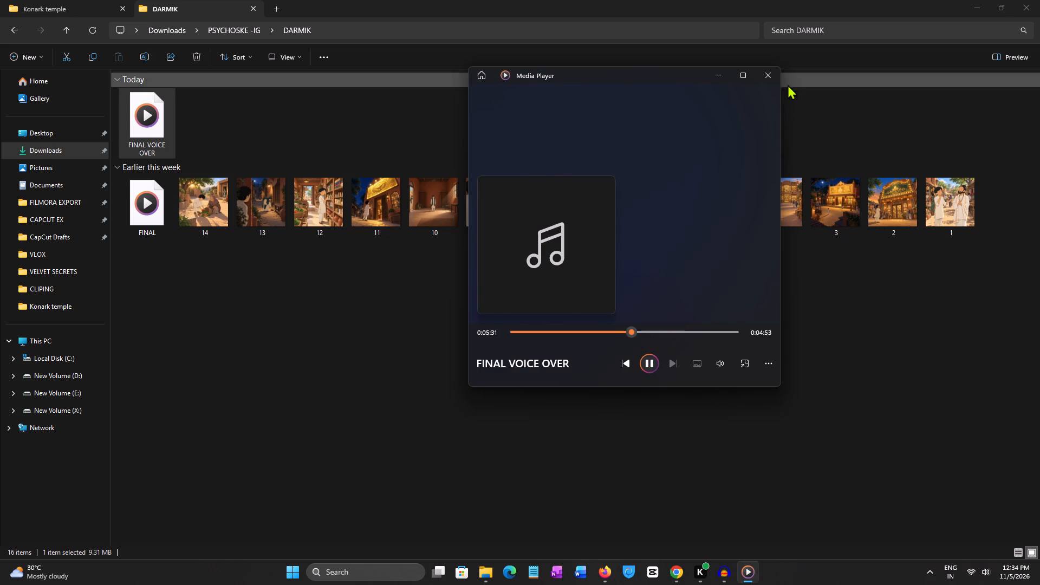
left_click(769, 75)
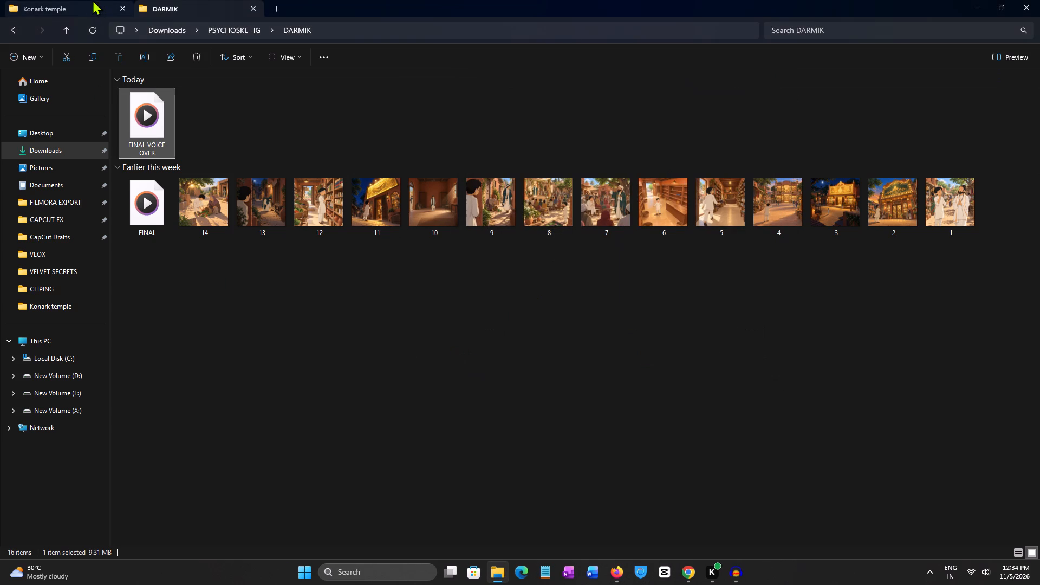
Check the FINAL VOICE OVER file in the DARMIK folder against the Konark temple folder, ending in the Konark temple folder.
left_click(71, 0)
left_click(203, 0)
left_click(153, 107)
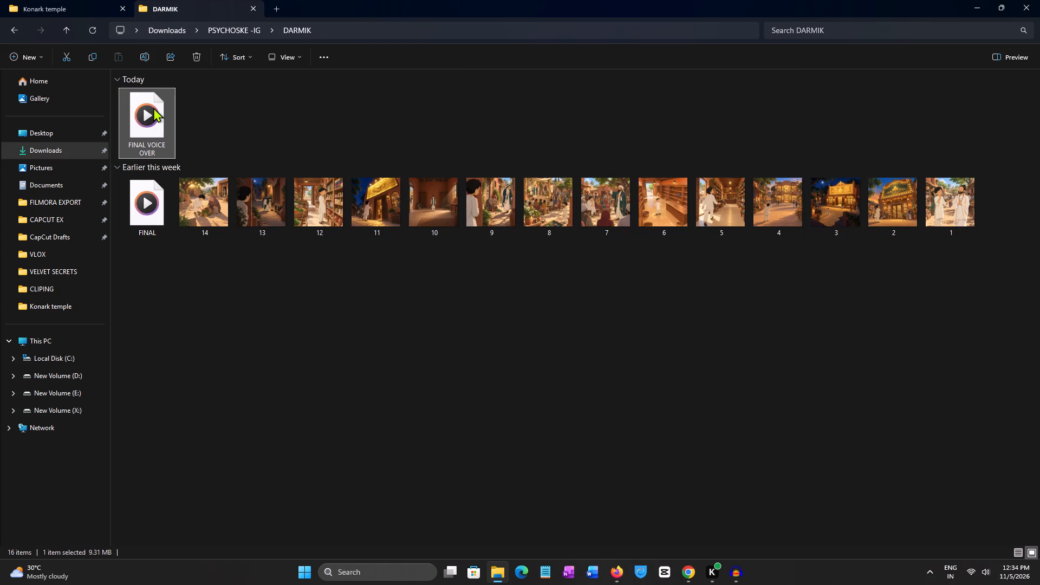
right_click(153, 107)
left_click(308, 126)
left_click(31, 0)
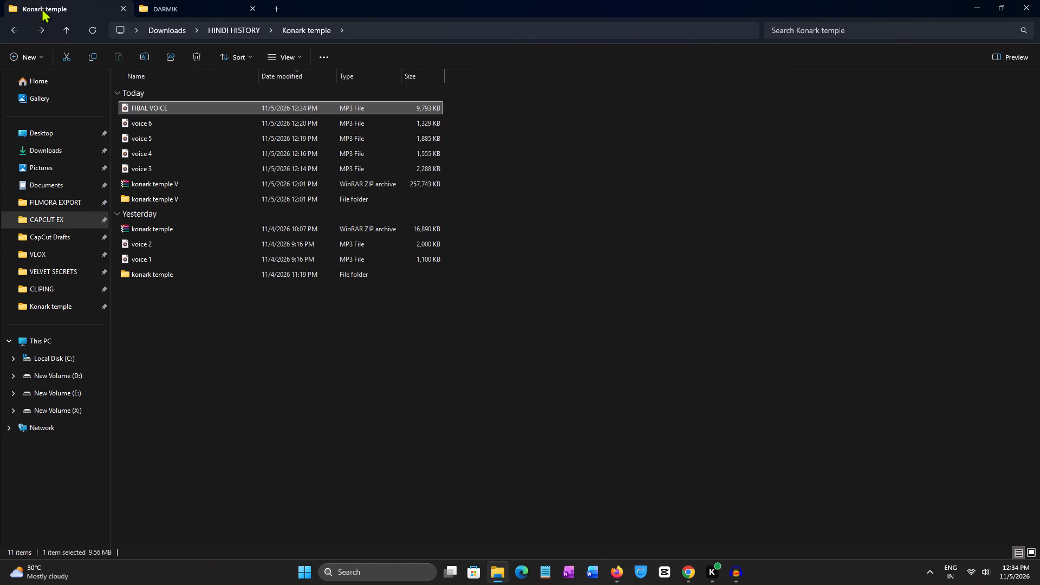
Put File Explorer away, remove the voice 1 track from the Audacity project and close Audacity.
left_click(998, 5)
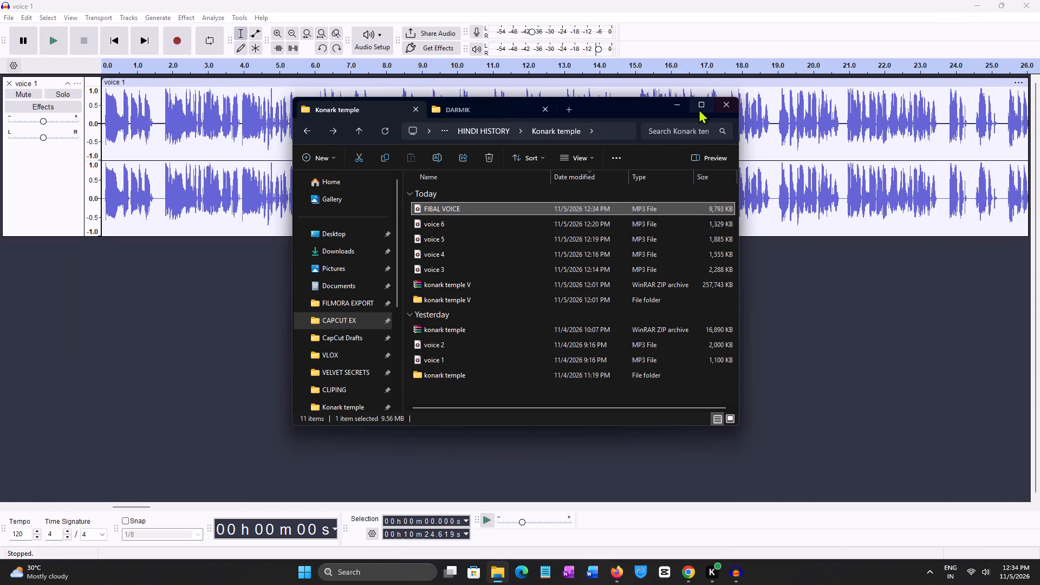
left_click(671, 106)
left_click(657, 344)
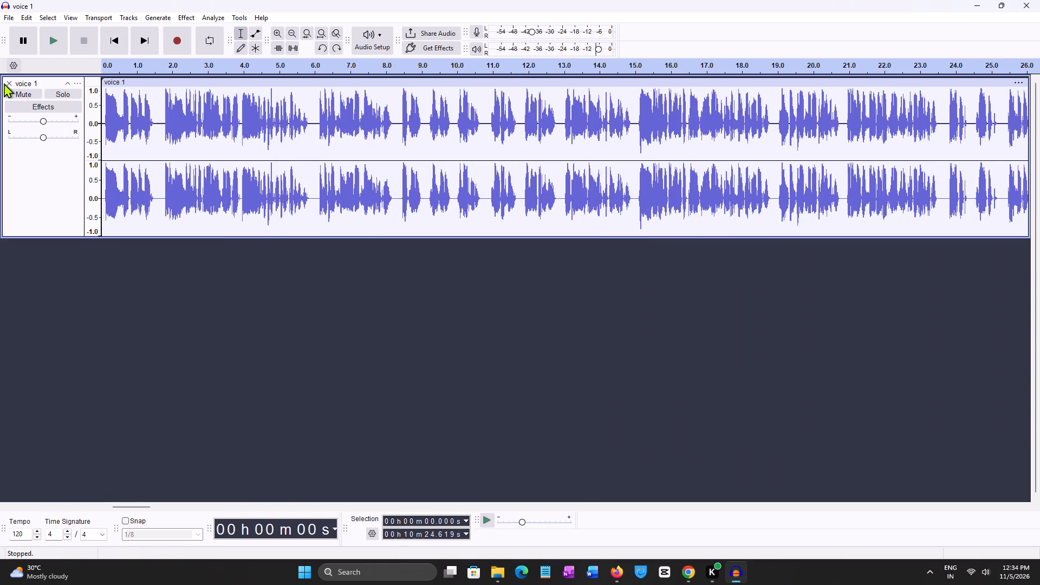
left_click(5, 83)
left_click(1039, 0)
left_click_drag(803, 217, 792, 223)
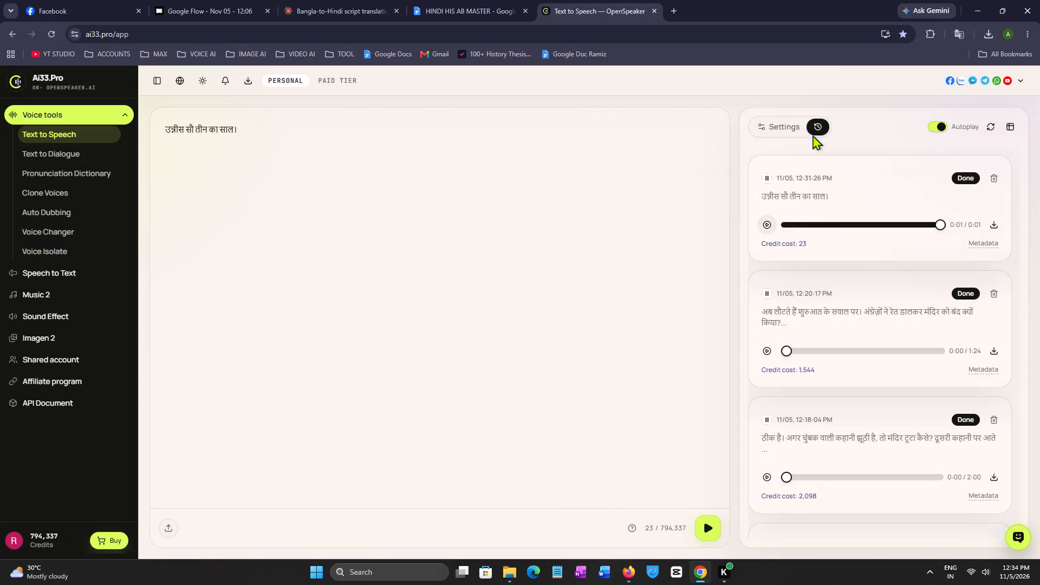